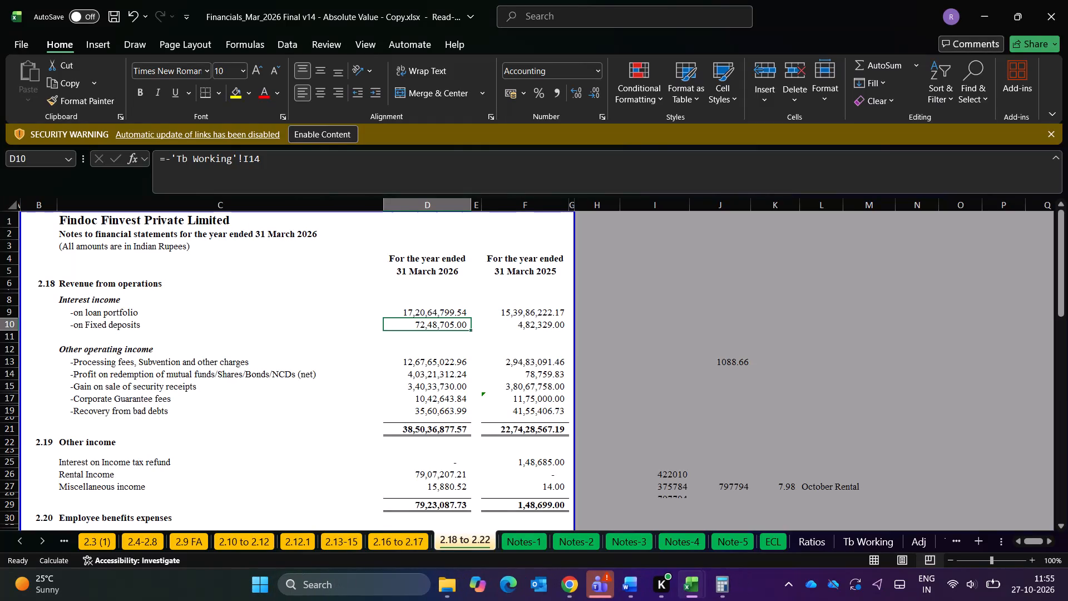
# Go from the 2.18 to 2.22 notes sheet to the Tb Working sheet.
pyautogui.hotkey('ctrl', 'pagedown')
pyautogui.hotkey('ctrl', 'pagedown')
pyautogui.hotkey('ctrl', 'pagedown')
pyautogui.hotkey('ctrl', 'pagedown')
pyautogui.hotkey('ctrl', 'pagedown')
pyautogui.hotkey('ctrl', 'pagedown')
pyautogui.hotkey('ctrl', 'pagedown')
pyautogui.hotkey('ctrl', 'pagedown')
pyautogui.hotkey('ctrl', 'pagedown')
pyautogui.hotkey('ctrl', 'pagedown')
pyautogui.hotkey('ctrl', 'pagedown')
pyautogui.hotkey('ctrl', 'pagedown')
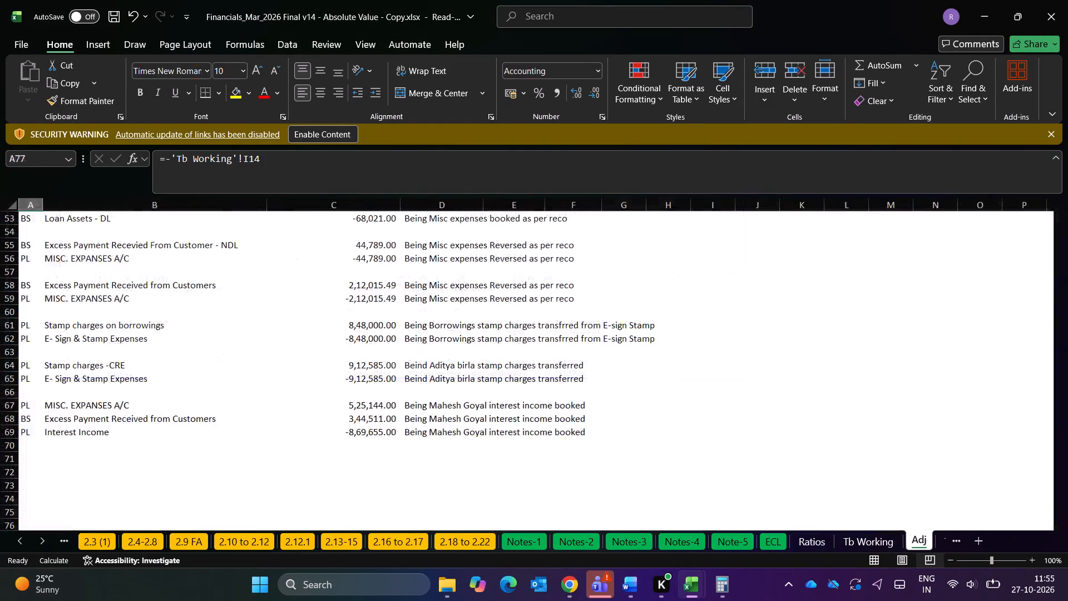
pyautogui.hotkey('ctrl', 'pageup')
pyautogui.hotkey('ctrl', 'pageup')
pyautogui.hotkey('ctrl', 'pageup')
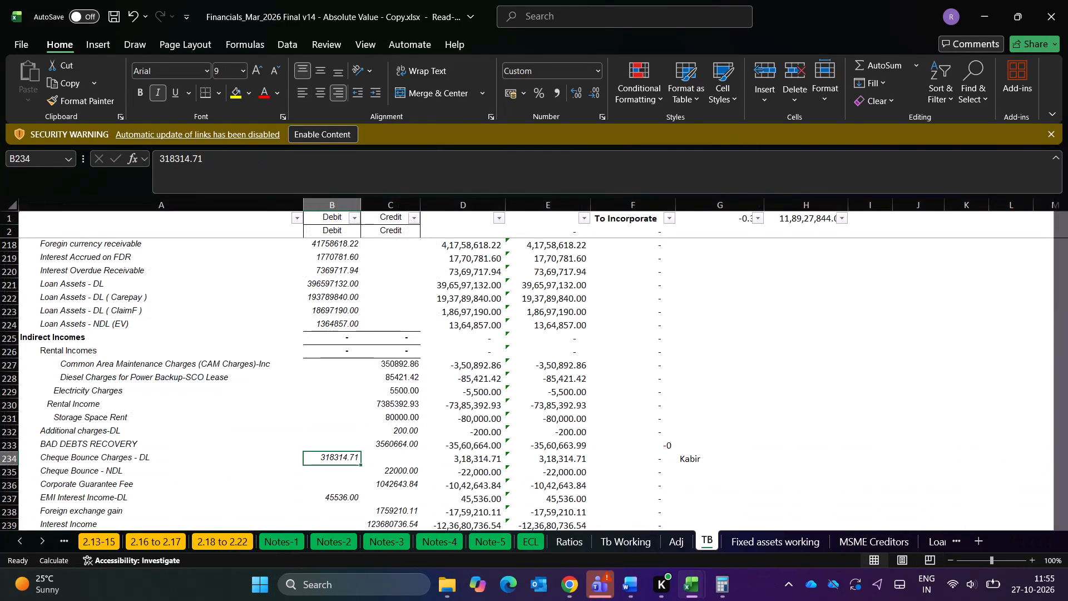
pyautogui.hotkey('ctrl', 'pageup')
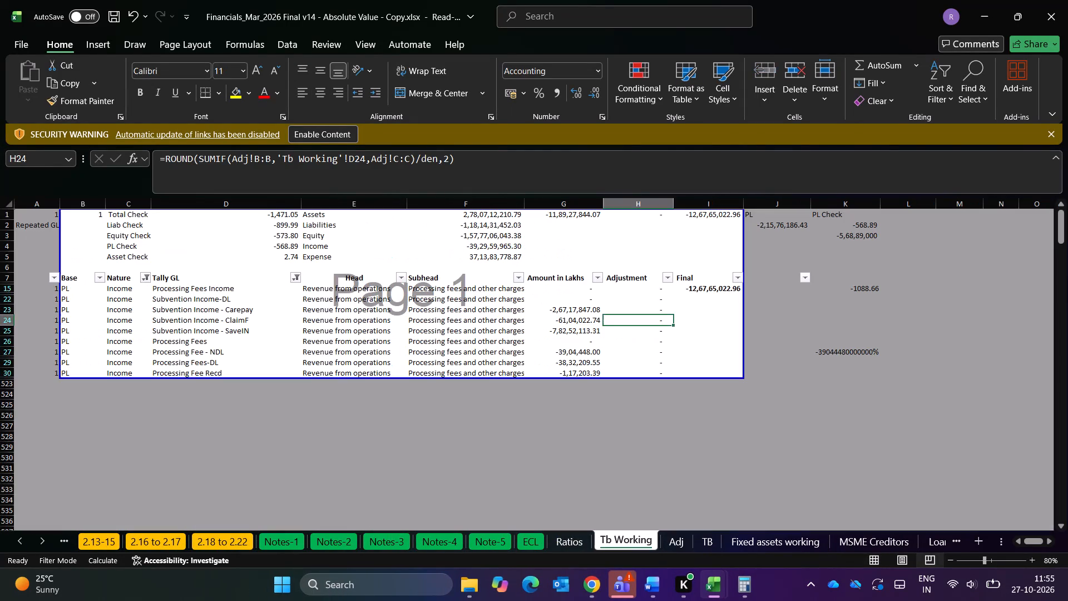
# Filter the Tally GL column by searching for "interest" and keeping only Interest Income on FDR.
pyautogui.click(231, 283)
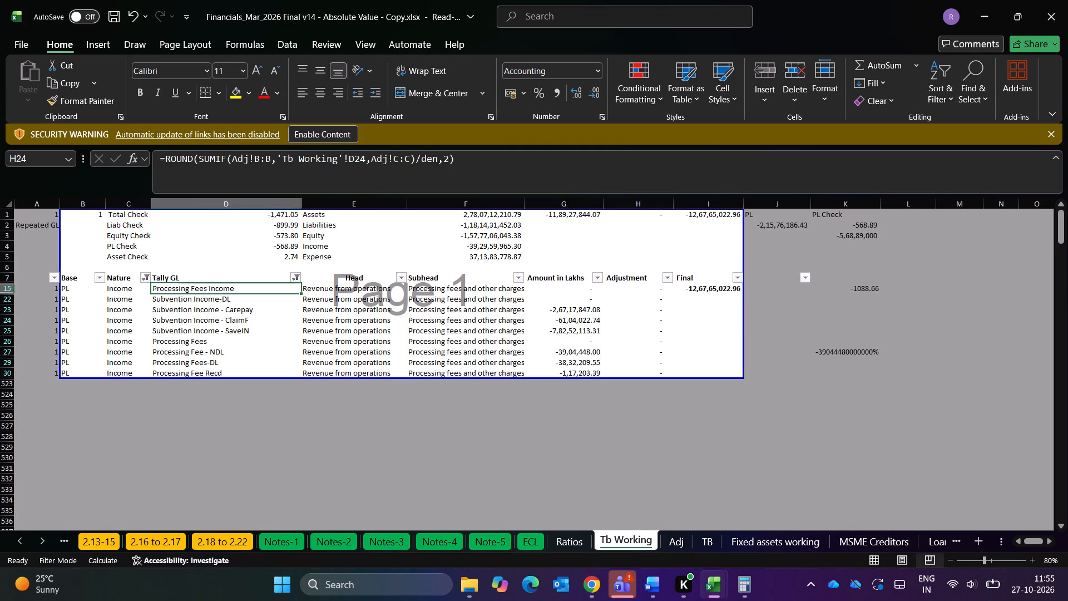
pyautogui.press('Up')
pyautogui.hotkey('alt', 'Down')
pyautogui.hotkey('alt', 'Down')
pyautogui.hotkey('alt', 'Down')
pyautogui.hotkey('alt', 'Down')
pyautogui.hotkey('alt', 'Down')
pyautogui.hotkey('alt', 'Down')
pyautogui.hotkey('alt', 'Down')
pyautogui.hotkey('alt', 'Down')
pyautogui.hotkey('alt', 'Down')
pyautogui.hotkey('alt', 'Down')
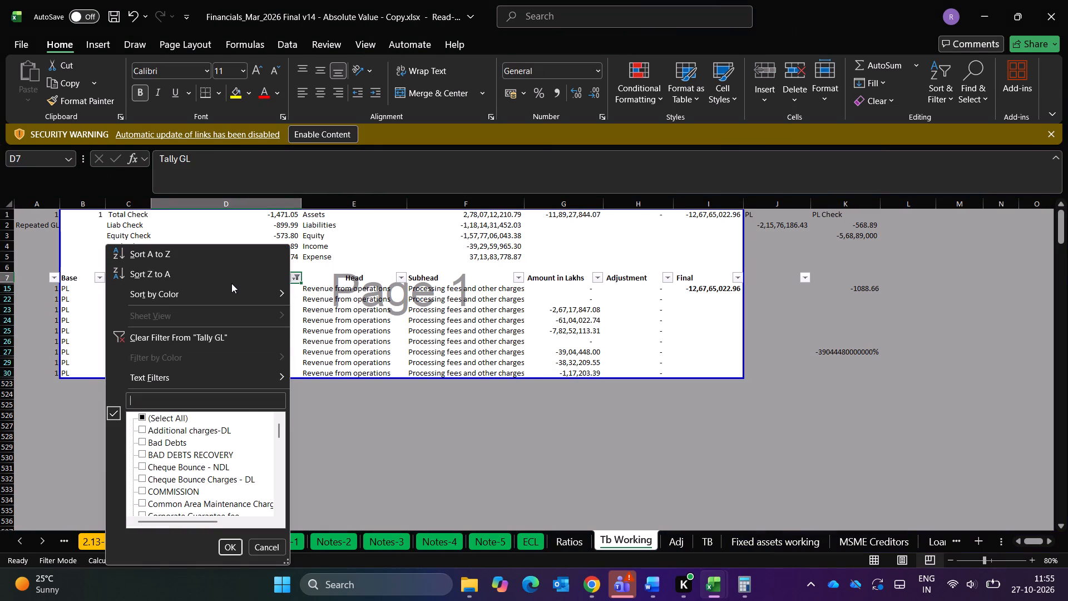
pyautogui.press('Up')
pyautogui.write('interest')
pyautogui.press('Down')
pyautogui.press('Down')
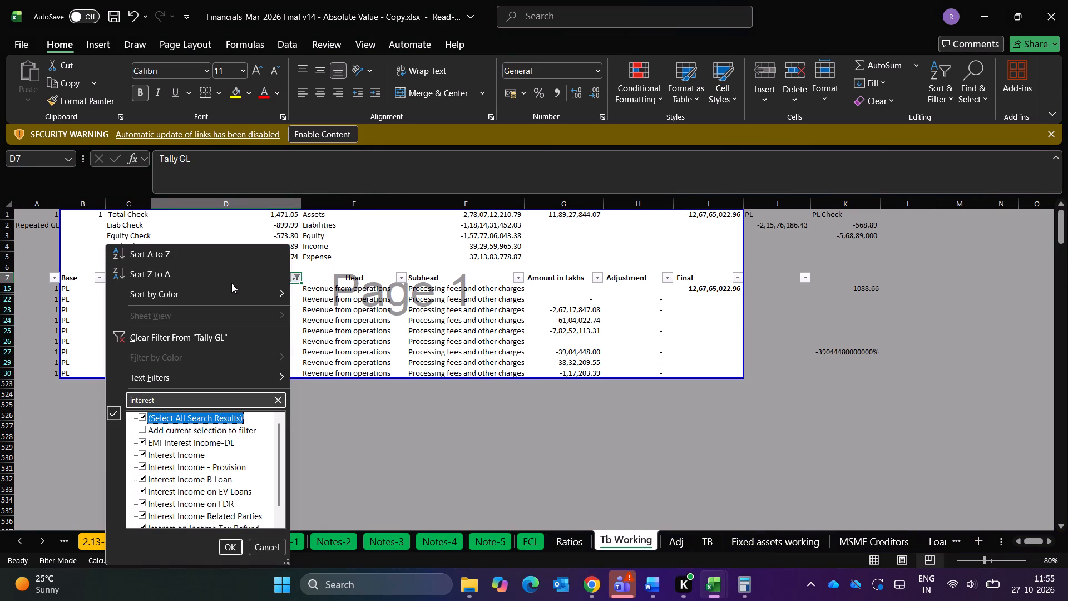
pyautogui.press('space')
pyautogui.press('Down')
pyautogui.press('Down')
pyautogui.press('Down')
pyautogui.press('Down')
pyautogui.press('Down')
pyautogui.press('Down')
pyautogui.press('Down')
pyautogui.press('space')
pyautogui.press('Return')
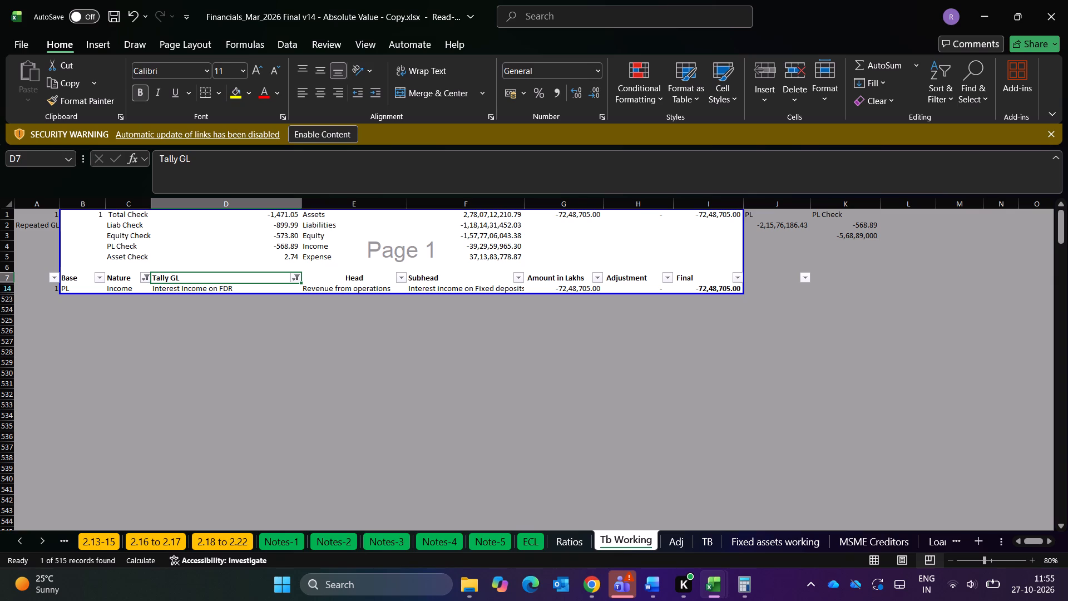
# Compare the FDR interest in Tb Working with the Reco(TB-Register) sheet of Findoc-finserv.xlsx and the fixed deposits line in note 2.18.
pyautogui.hotkey('alt', 'Tab')
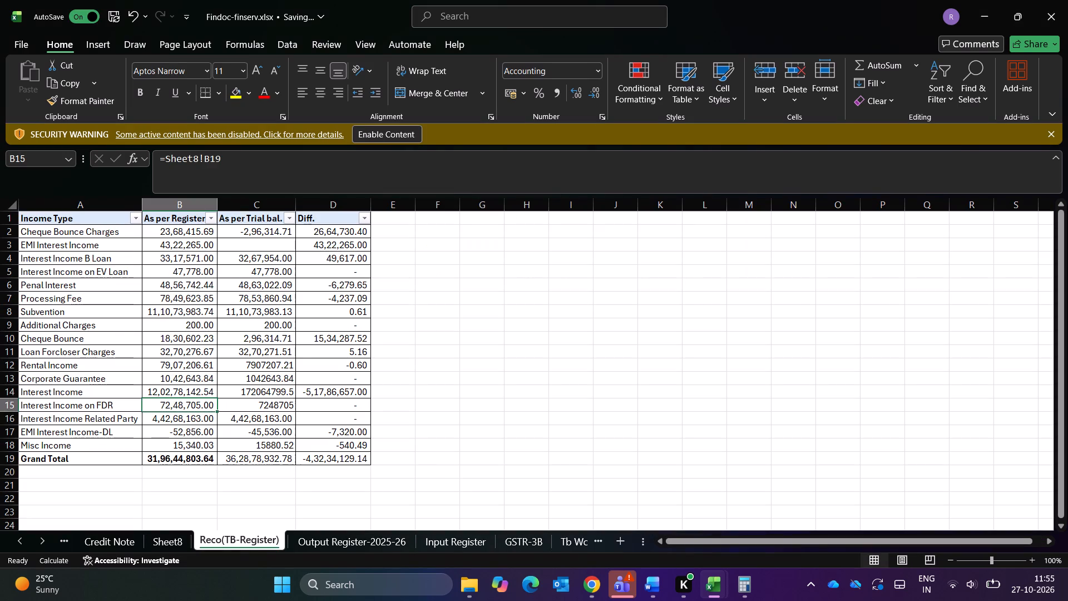
pyautogui.hotkey('alt', 'Tab')
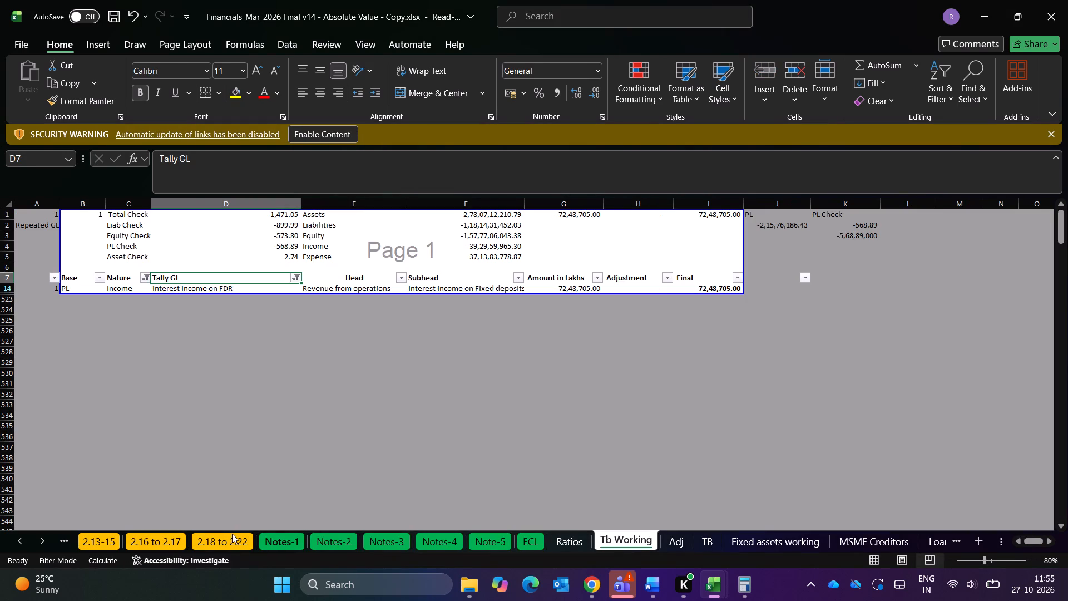
pyautogui.scroll(1, 355, 485)
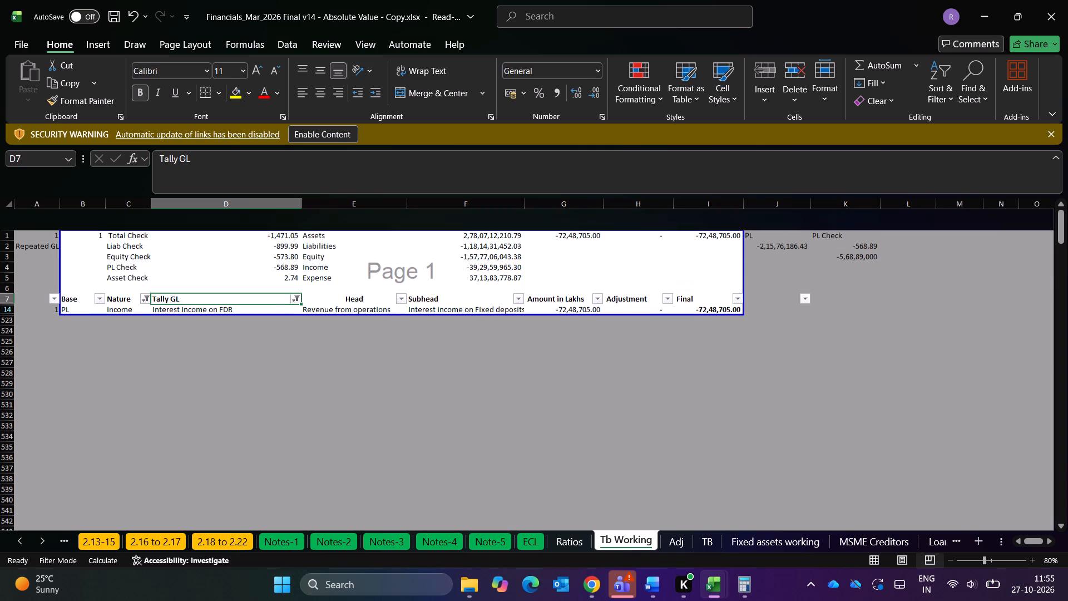
pyautogui.scroll(1, 355, 485)
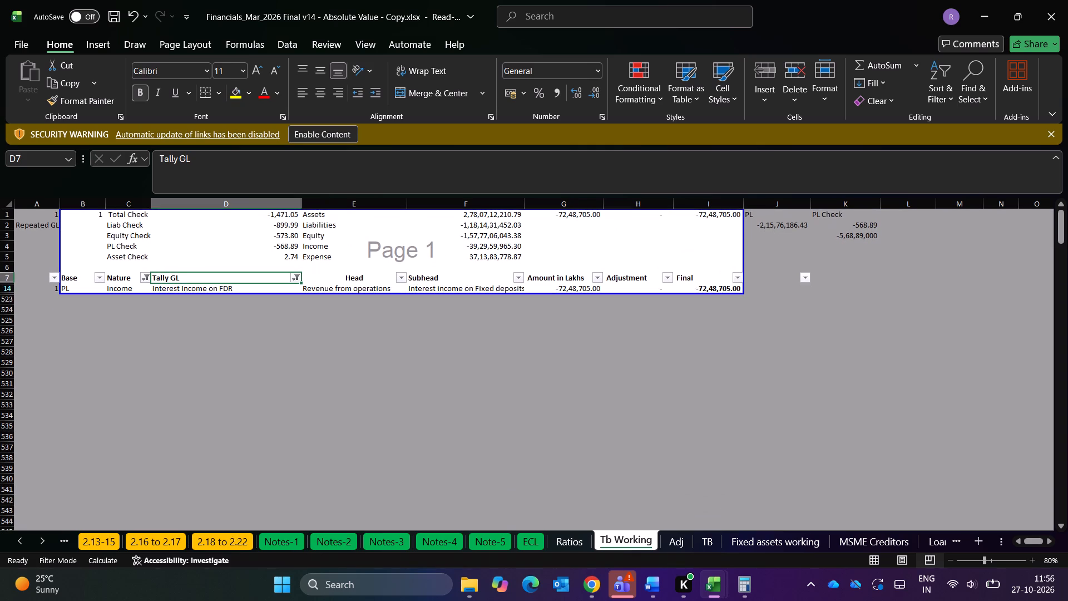
pyautogui.click(233, 545)
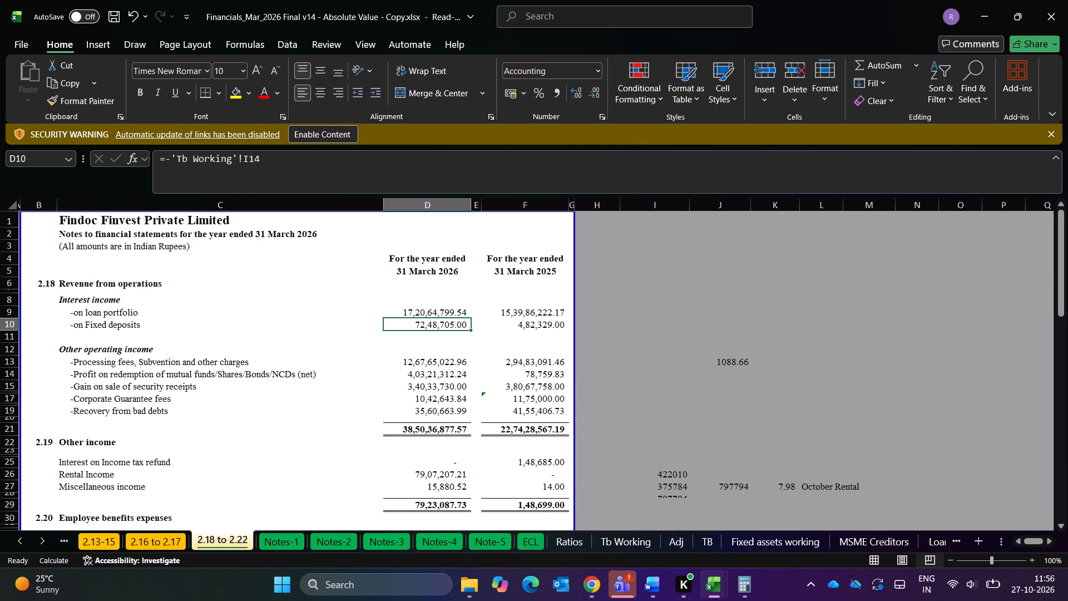
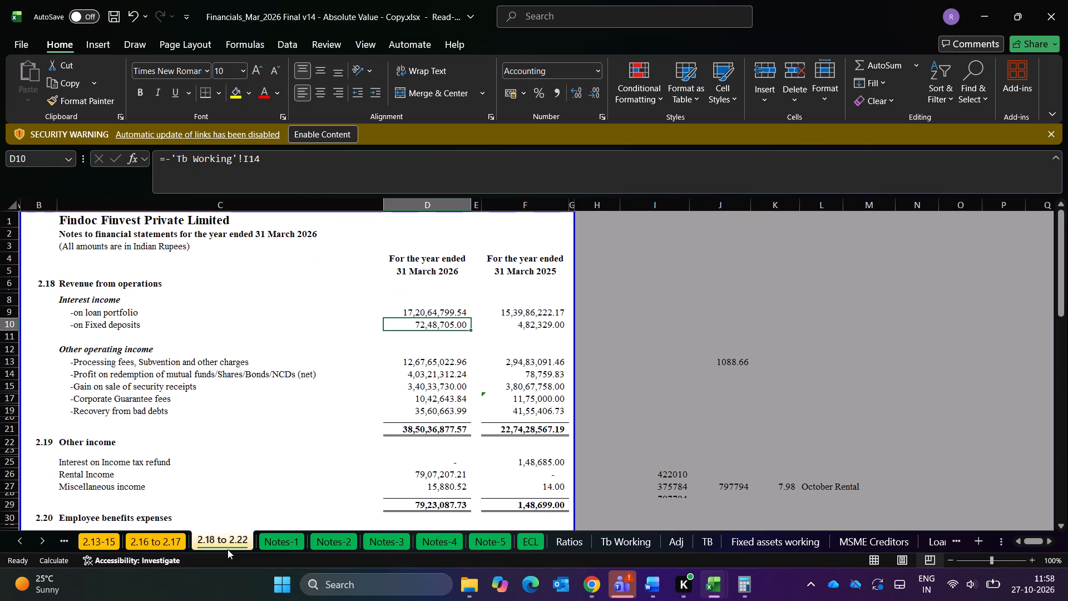
pyautogui.click(707, 544)
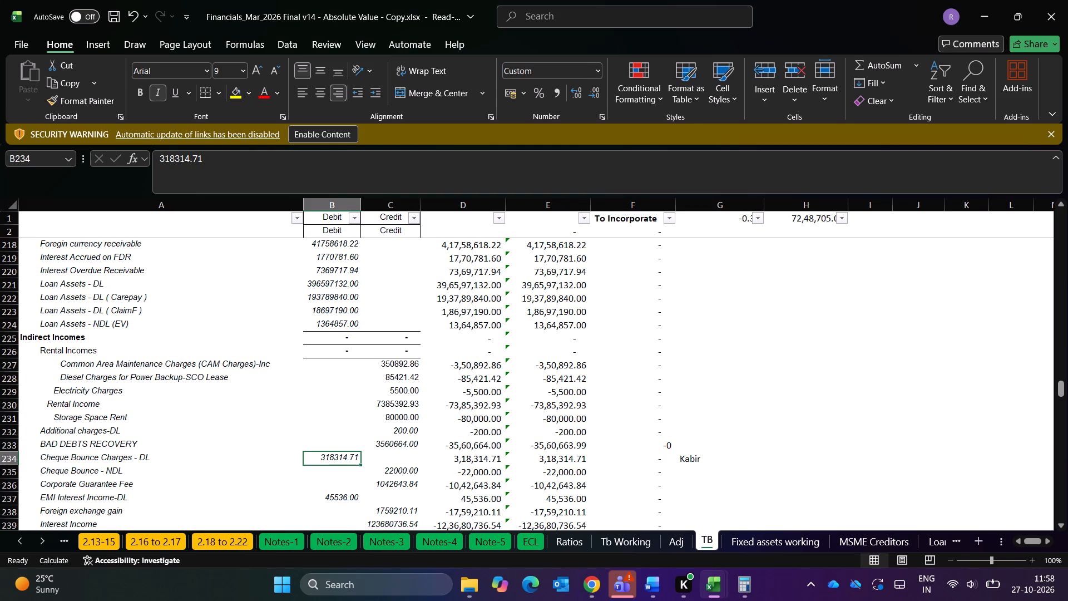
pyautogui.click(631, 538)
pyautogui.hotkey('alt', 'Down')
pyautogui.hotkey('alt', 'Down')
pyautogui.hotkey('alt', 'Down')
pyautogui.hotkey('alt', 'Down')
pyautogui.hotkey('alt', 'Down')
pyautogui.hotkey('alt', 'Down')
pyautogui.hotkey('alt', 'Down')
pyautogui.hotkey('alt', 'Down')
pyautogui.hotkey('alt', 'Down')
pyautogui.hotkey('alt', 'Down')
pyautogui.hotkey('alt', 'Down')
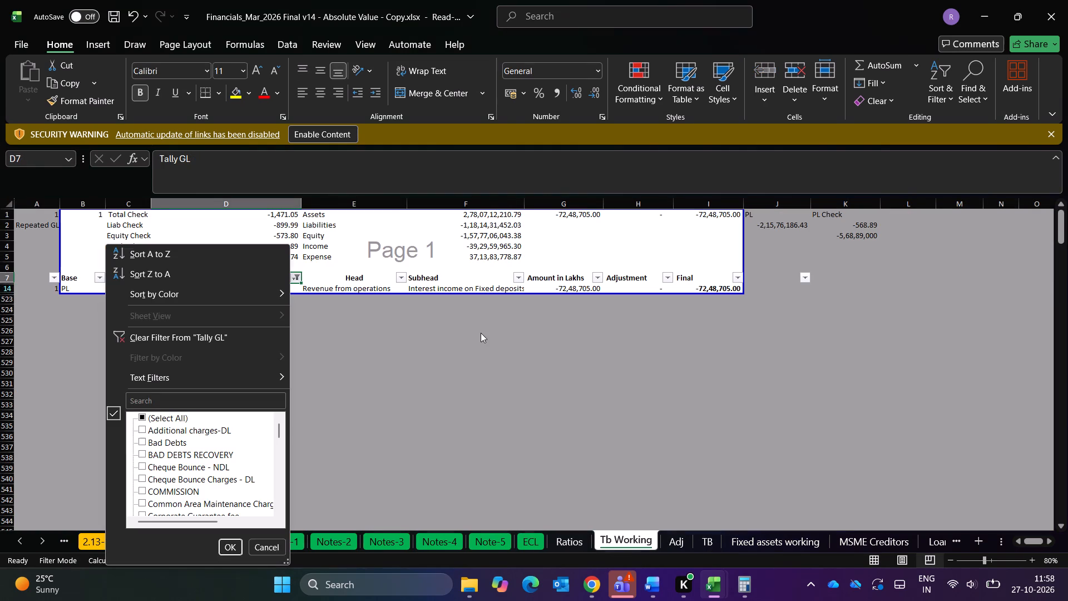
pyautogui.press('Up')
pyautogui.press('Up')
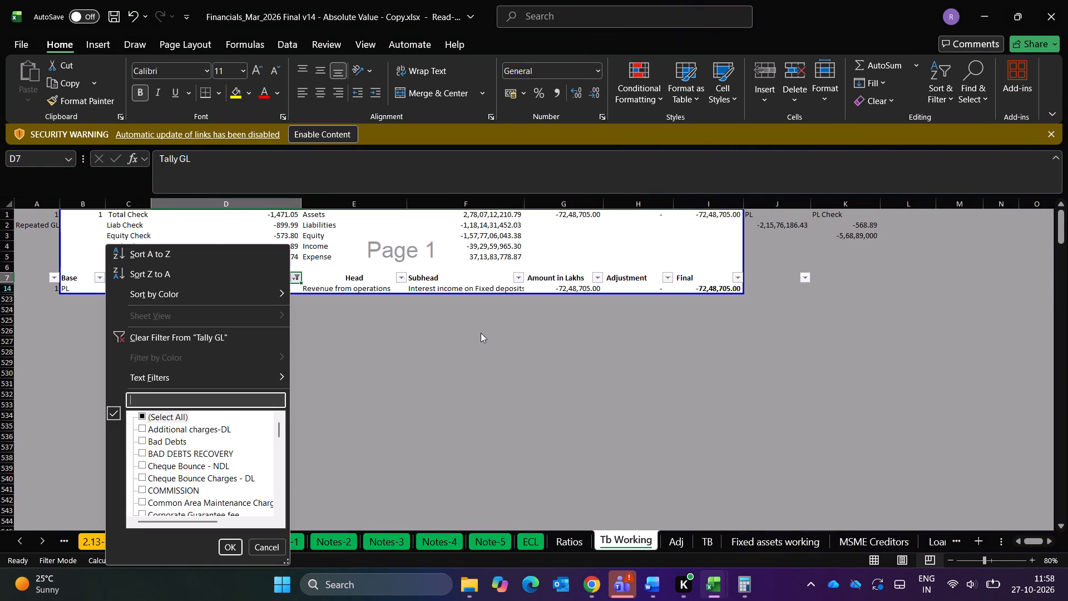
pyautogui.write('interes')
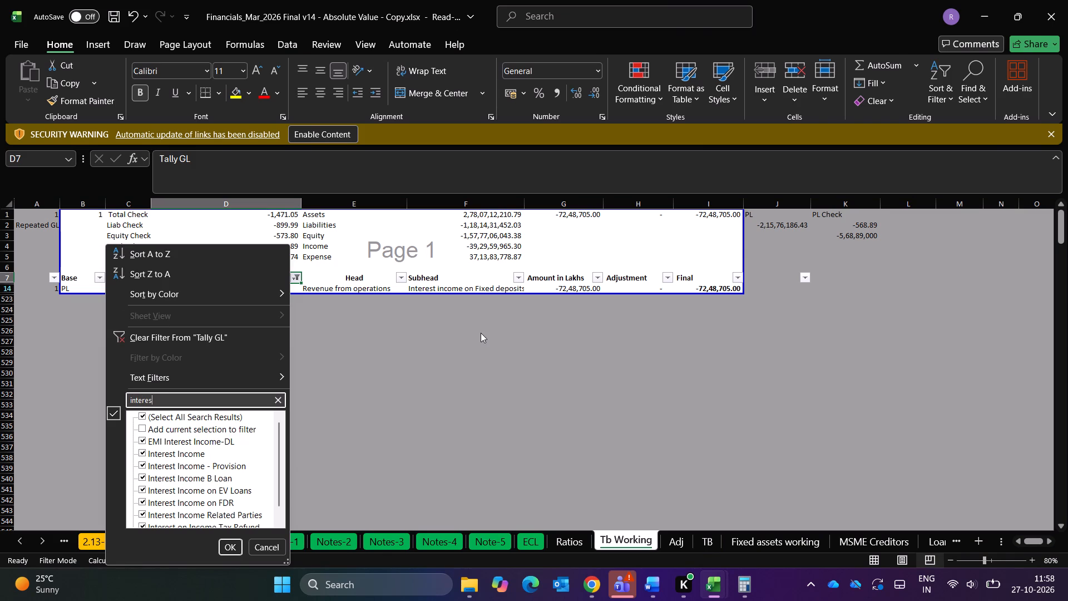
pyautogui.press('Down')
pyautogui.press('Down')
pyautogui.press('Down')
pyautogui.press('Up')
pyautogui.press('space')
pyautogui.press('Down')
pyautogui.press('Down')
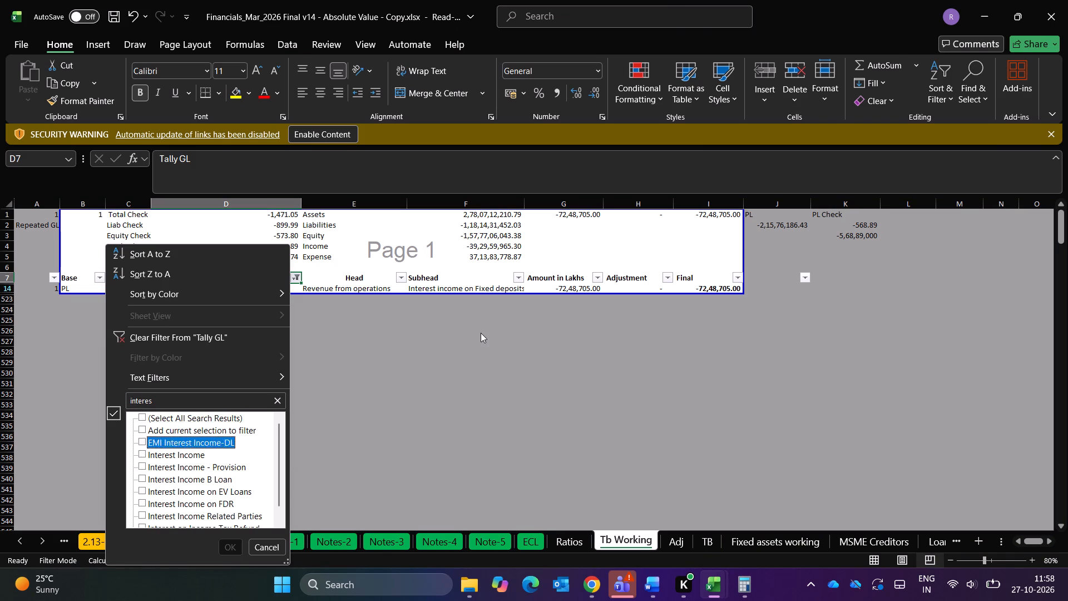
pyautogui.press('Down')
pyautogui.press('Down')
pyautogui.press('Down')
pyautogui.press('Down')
# Check the Findoc-finserv.xlsx reconciliation, then the interest income lines of note 2.18 in the Financials_Mar_2026 workbook.
pyautogui.hotkey('alt', 'Tab')
pyautogui.hotkey('alt', 'Tab')
pyautogui.hotkey('alt', 'Left')
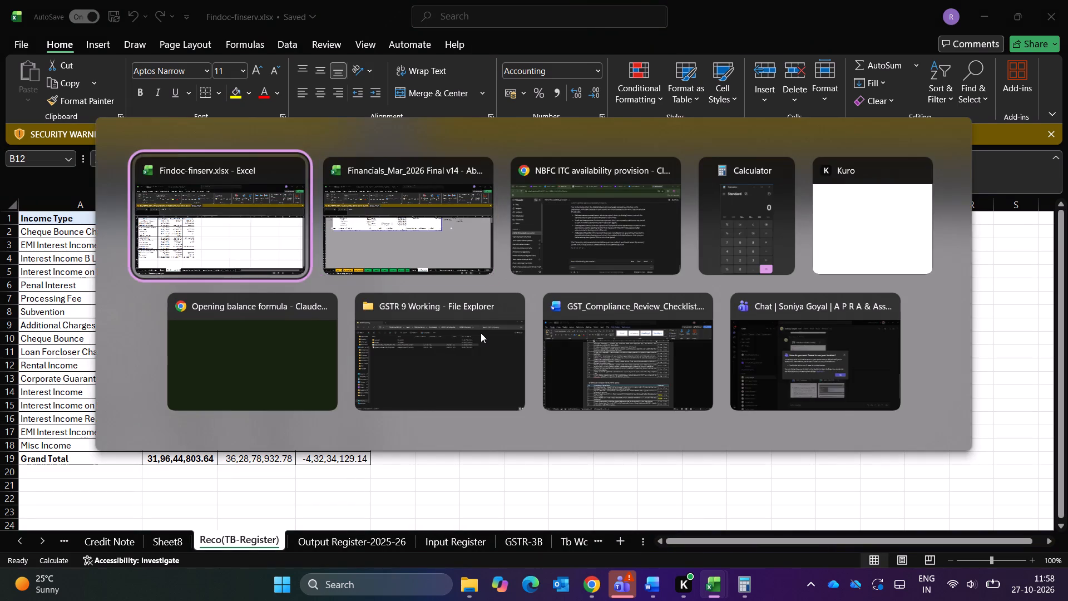
pyautogui.hotkey('alt', 'Tab')
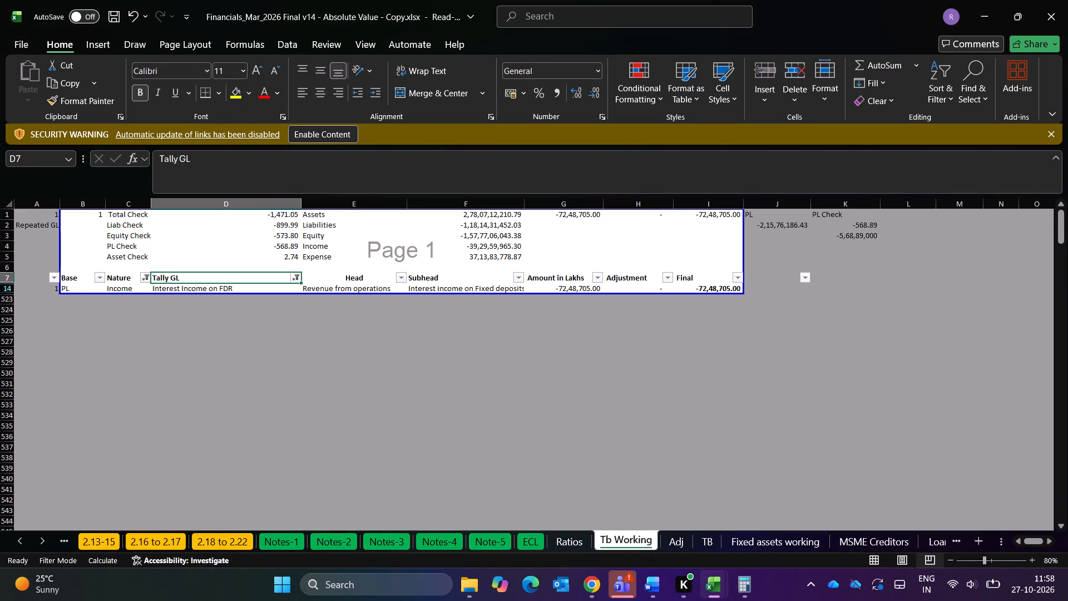
pyautogui.click(233, 546)
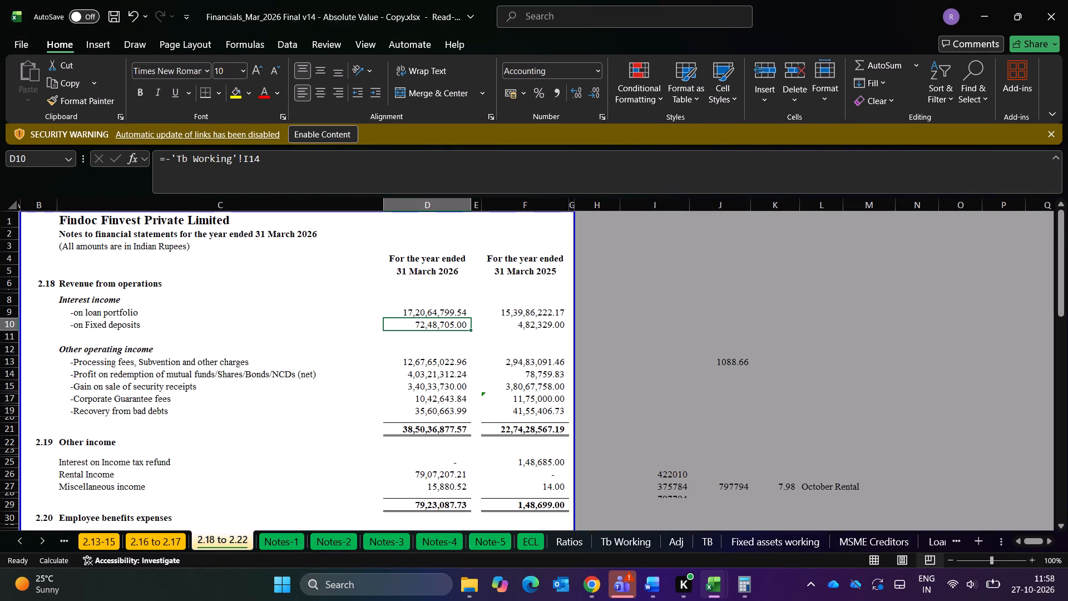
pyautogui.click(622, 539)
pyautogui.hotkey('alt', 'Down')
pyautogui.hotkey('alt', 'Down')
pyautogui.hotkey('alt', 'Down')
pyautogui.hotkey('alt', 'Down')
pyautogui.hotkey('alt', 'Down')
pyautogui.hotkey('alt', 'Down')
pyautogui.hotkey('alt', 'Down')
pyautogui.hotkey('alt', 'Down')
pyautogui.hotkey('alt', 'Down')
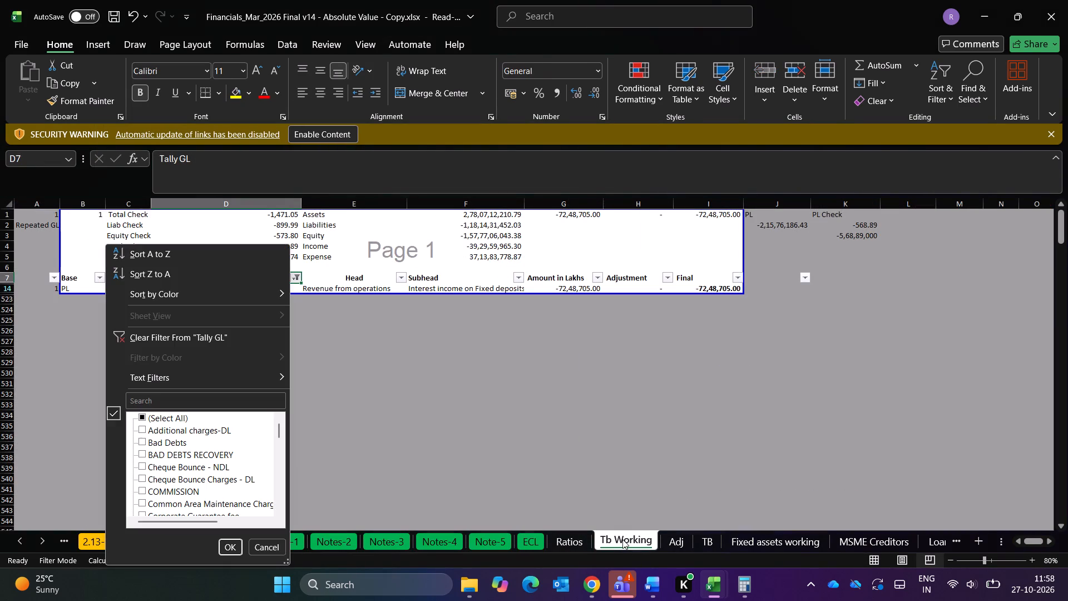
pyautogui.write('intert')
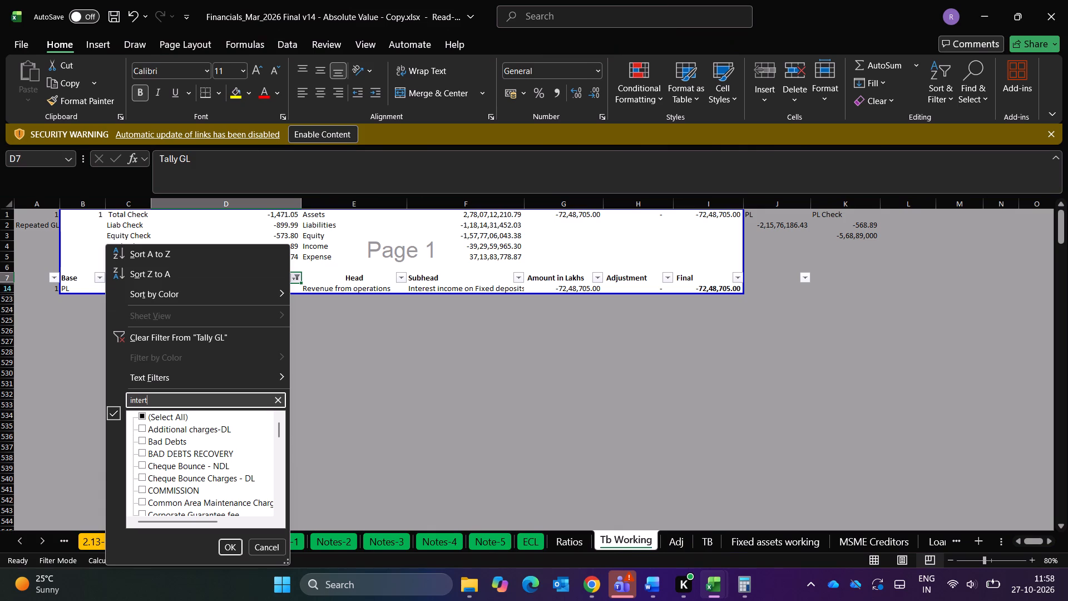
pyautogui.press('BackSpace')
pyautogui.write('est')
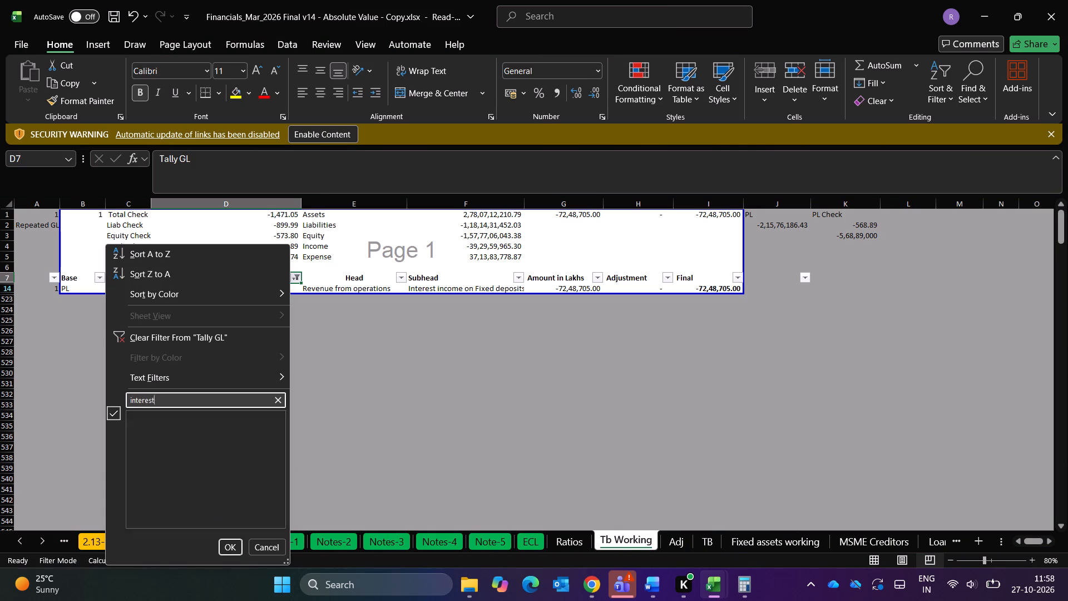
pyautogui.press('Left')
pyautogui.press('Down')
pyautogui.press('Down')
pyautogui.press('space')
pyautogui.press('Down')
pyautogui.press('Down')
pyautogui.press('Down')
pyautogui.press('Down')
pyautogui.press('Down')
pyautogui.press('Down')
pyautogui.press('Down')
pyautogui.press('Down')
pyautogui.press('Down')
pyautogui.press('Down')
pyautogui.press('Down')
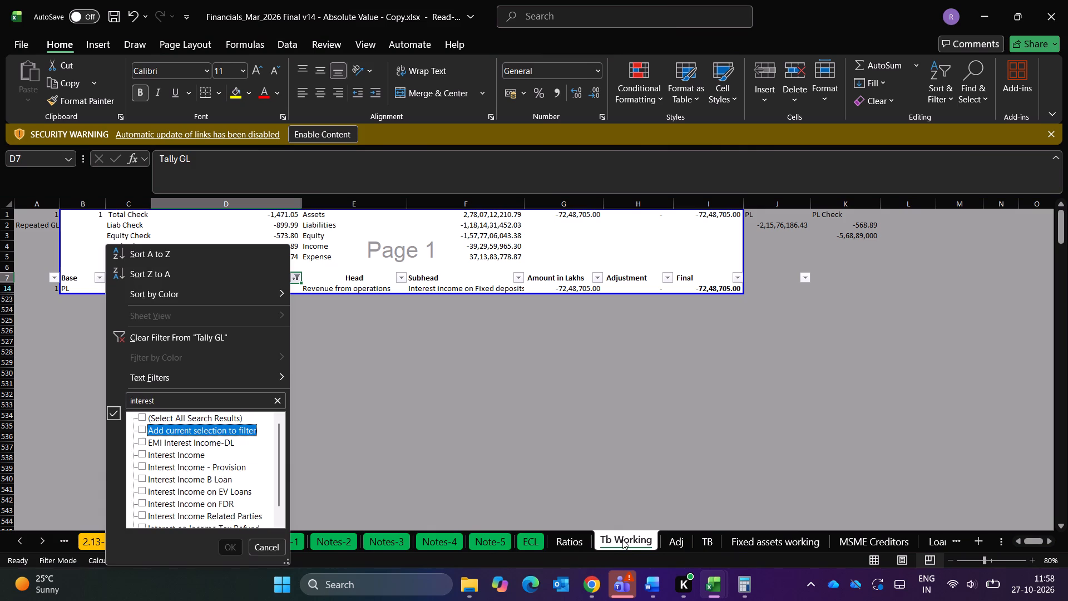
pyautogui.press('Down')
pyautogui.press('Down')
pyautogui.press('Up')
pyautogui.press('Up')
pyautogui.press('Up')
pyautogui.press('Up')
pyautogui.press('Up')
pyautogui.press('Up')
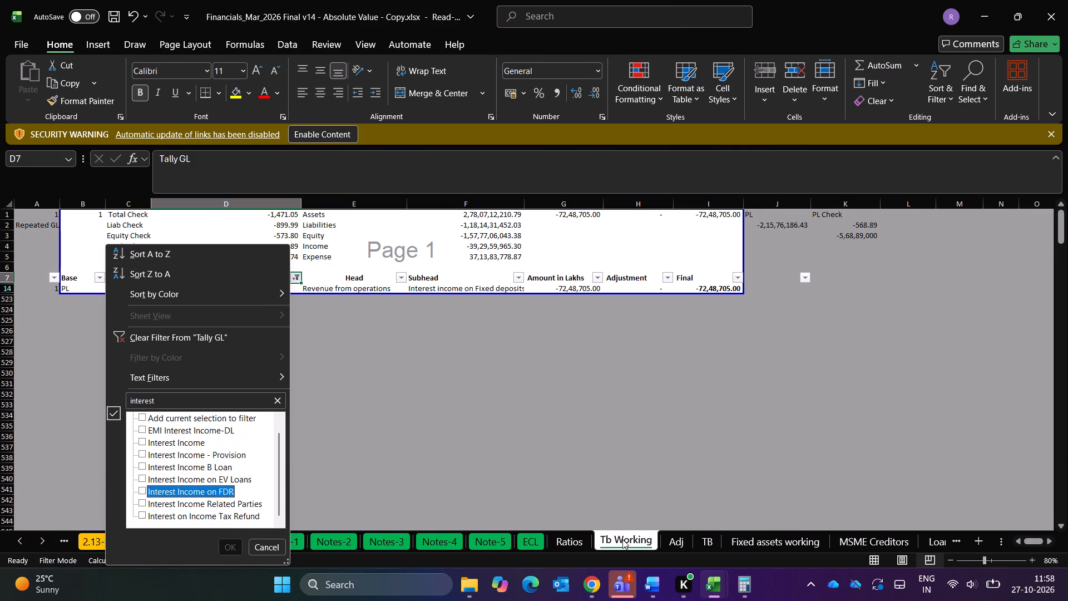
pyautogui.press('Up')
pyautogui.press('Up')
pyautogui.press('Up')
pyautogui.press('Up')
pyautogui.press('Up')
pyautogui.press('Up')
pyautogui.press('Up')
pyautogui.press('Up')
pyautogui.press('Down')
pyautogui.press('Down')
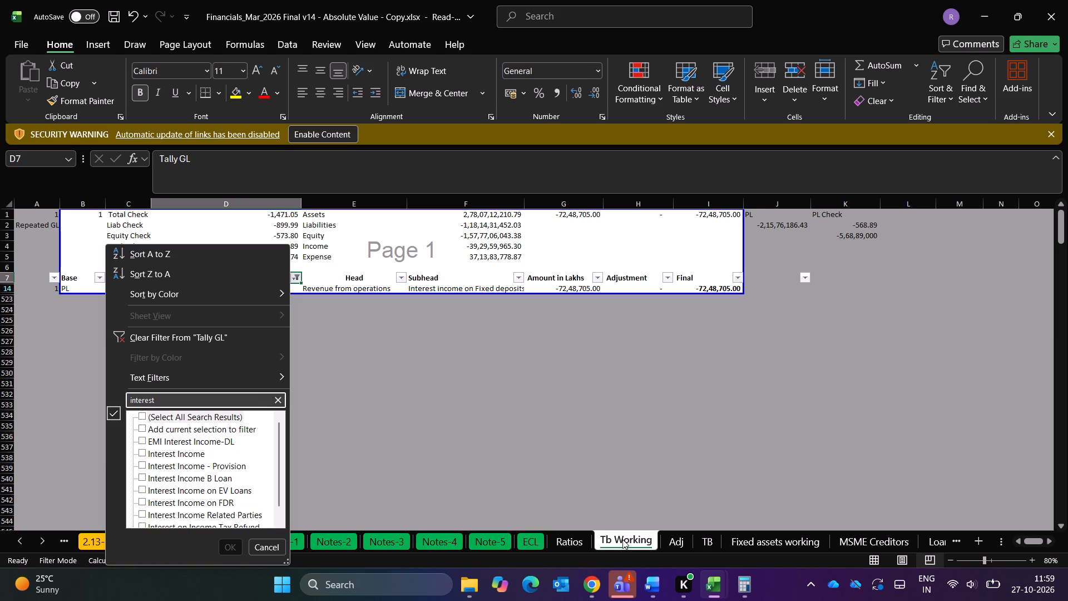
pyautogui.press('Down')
# Review the interest income lines under Revenue from operations in the 2.18 to 2.22 notes sheet.
pyautogui.hotkey('alt', 'Tab')
pyautogui.hotkey('alt', 'Tab')
pyautogui.hotkey('alt', 'Tab')
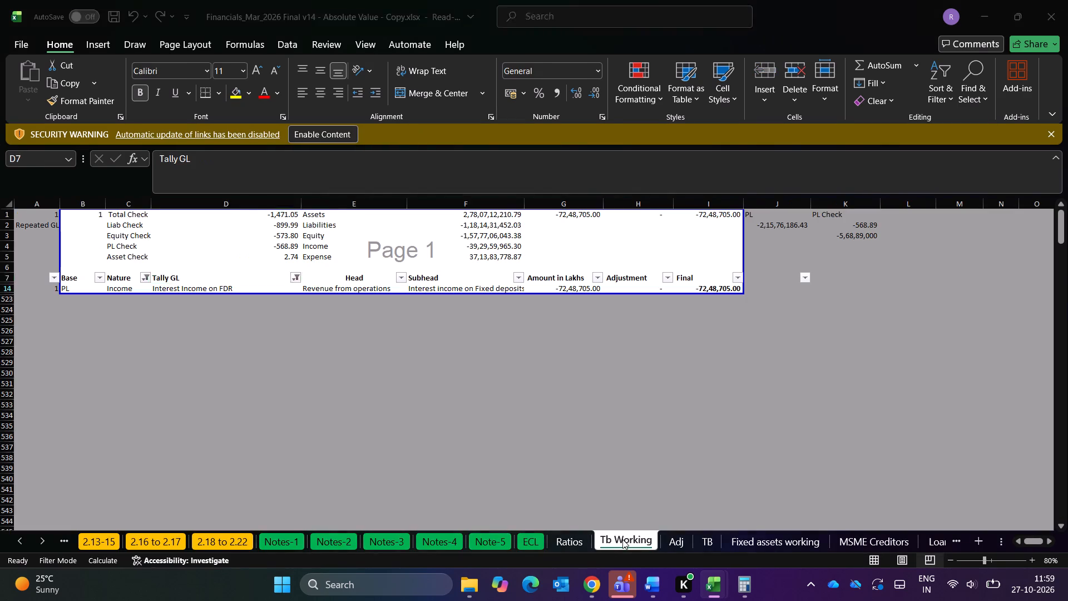
pyautogui.hotkey('alt', 'Tab')
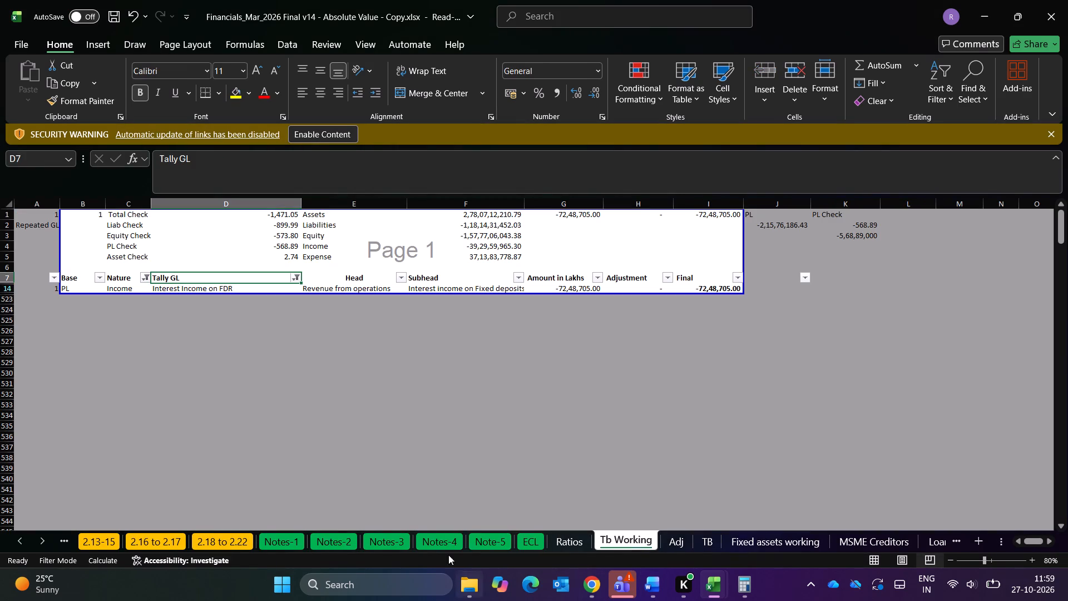
pyautogui.click(225, 538)
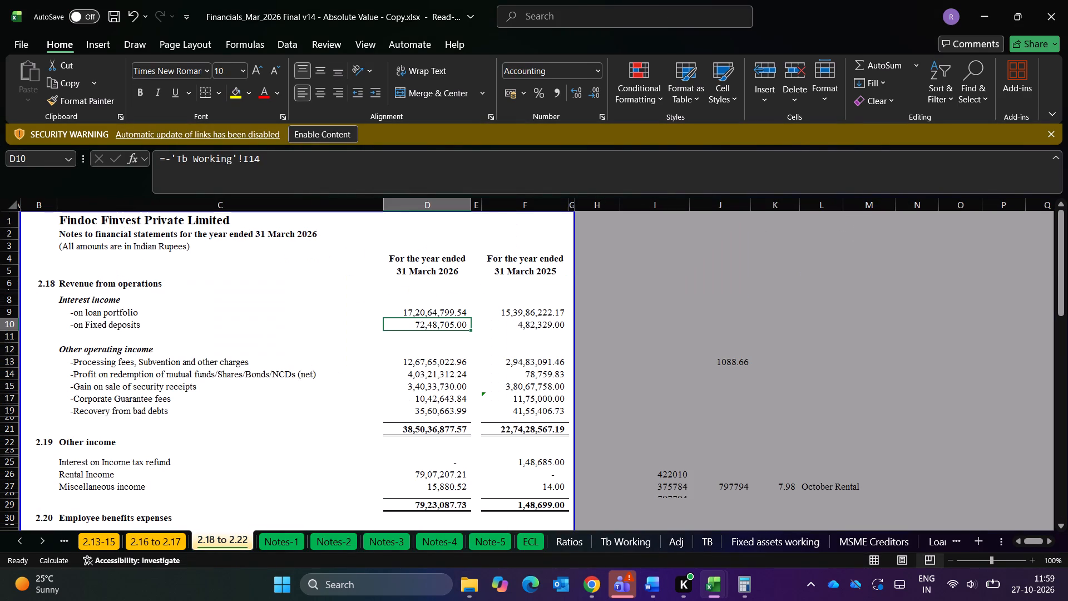
# Search the Tally GL filter in Tb Working for "interest" and deselect all the matching ledgers.
pyautogui.click(647, 544)
pyautogui.hotkey('alt', 'Down')
pyautogui.hotkey('alt', 'Down')
pyautogui.hotkey('alt', 'Down')
pyautogui.hotkey('alt', 'Down')
pyautogui.hotkey('alt', 'Down')
pyautogui.hotkey('alt', 'Down')
pyautogui.hotkey('alt', 'Down')
pyautogui.hotkey('alt', 'Down')
pyautogui.hotkey('alt', 'Down')
pyautogui.hotkey('alt', 'Down')
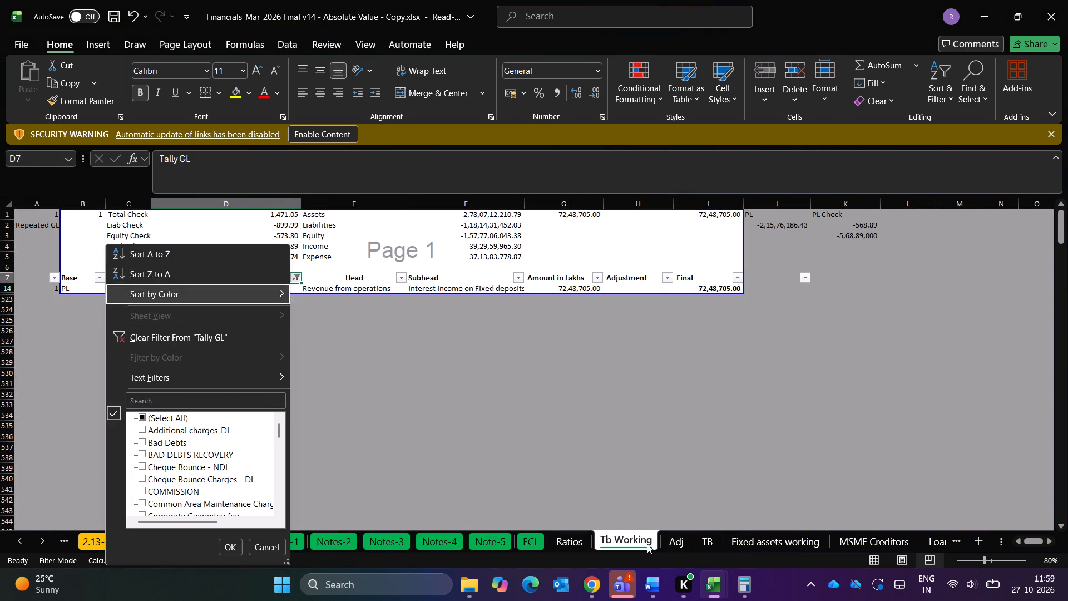
pyautogui.press('Up')
pyautogui.write('interst')
pyautogui.press('BackSpace')
pyautogui.press('BackSpace')
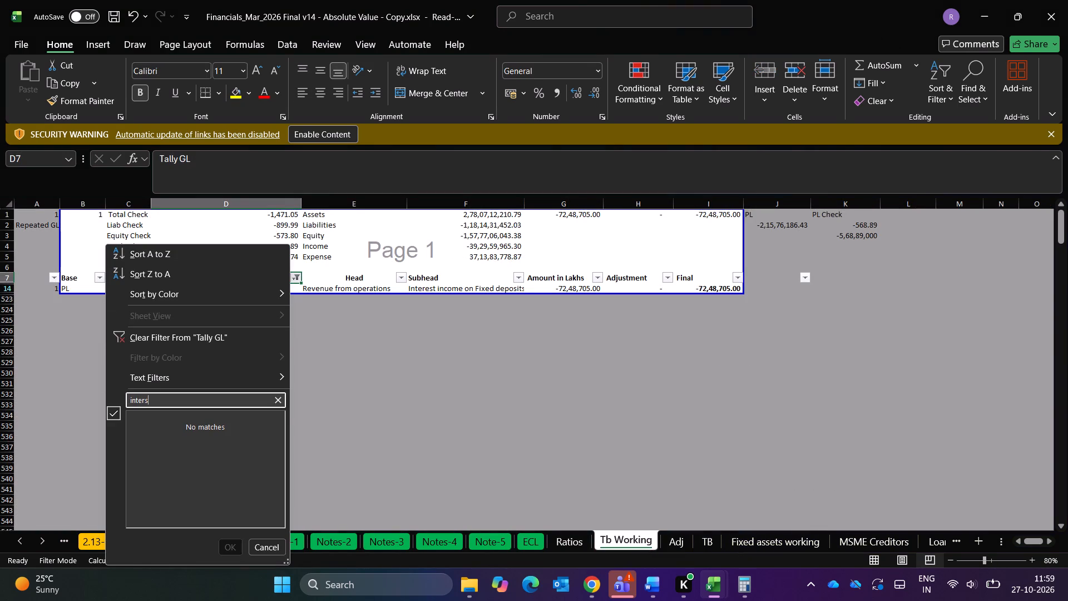
pyautogui.press('Down')
pyautogui.press('Down')
pyautogui.press('Down')
pyautogui.press('Up')
pyautogui.press('Up')
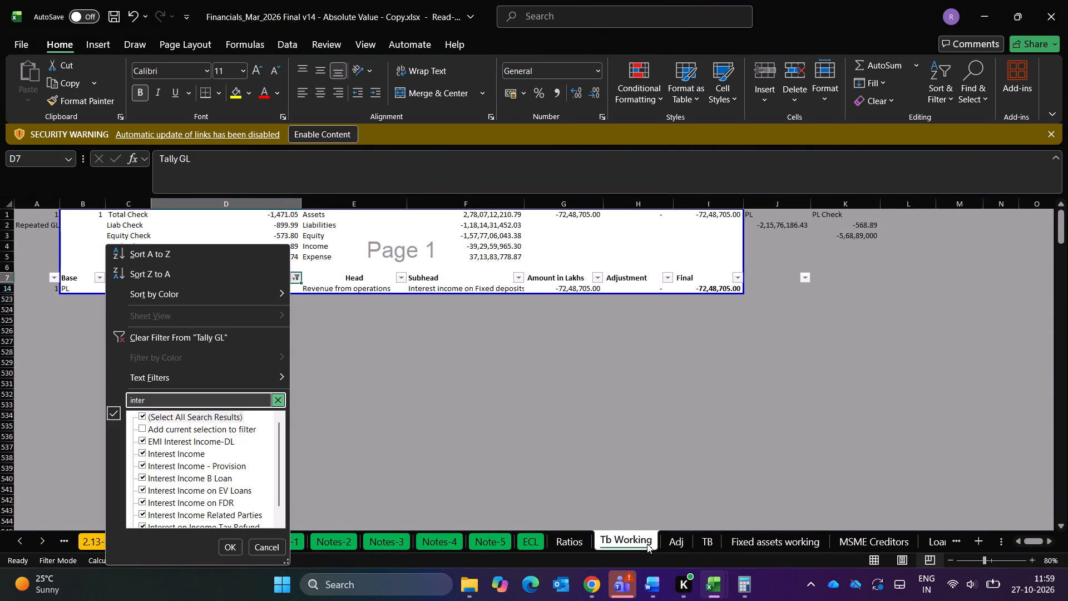
pyautogui.press('Right')
pyautogui.press('Up')
pyautogui.press('Up')
pyautogui.press('Right')
pyautogui.write('erst')
pyautogui.press('BackSpace')
pyautogui.press('BackSpace')
pyautogui.press('BackSpace')
pyautogui.write('st')
pyautogui.press('Down')
pyautogui.press('Down')
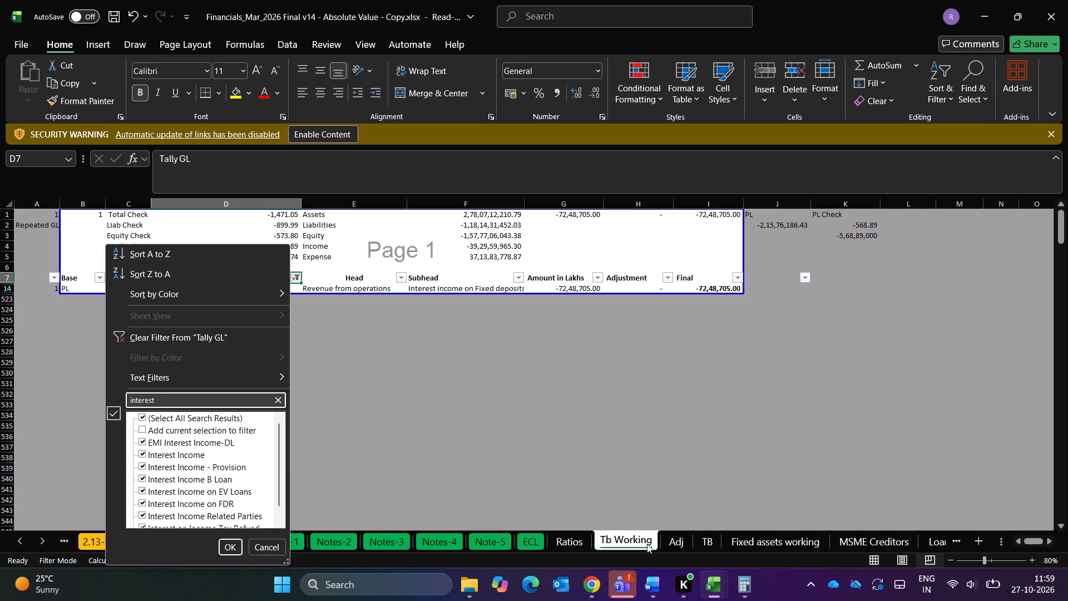
pyautogui.press('space')
pyautogui.press('Down')
pyautogui.press('Down')
pyautogui.press('Down')
pyautogui.press('Down')
pyautogui.press('Down')
pyautogui.press('Down')
pyautogui.press('Down')
pyautogui.press('Down')
pyautogui.press('Down')
pyautogui.press('Down')
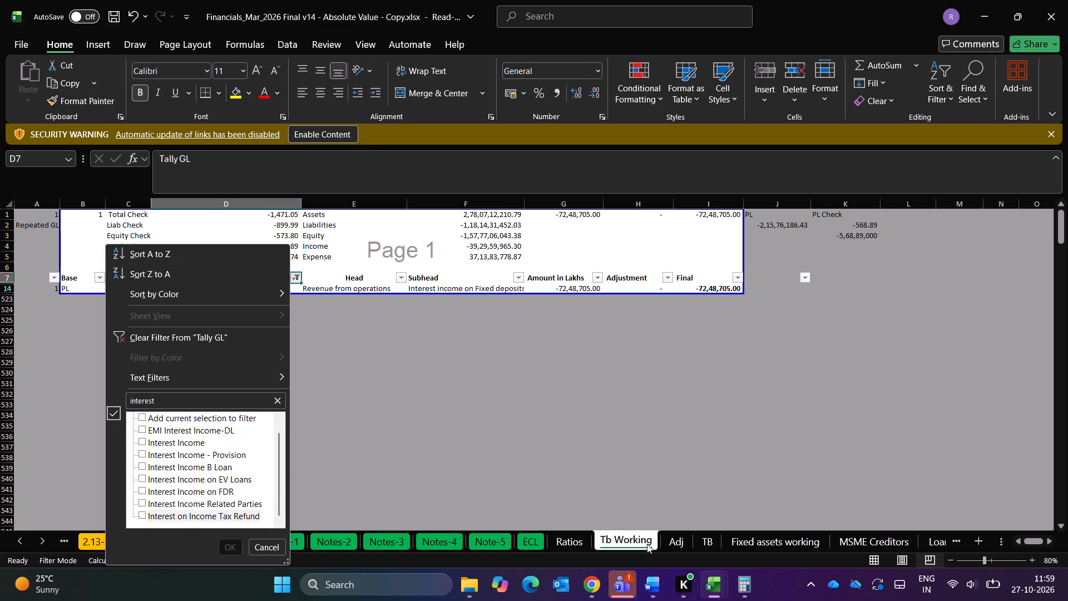
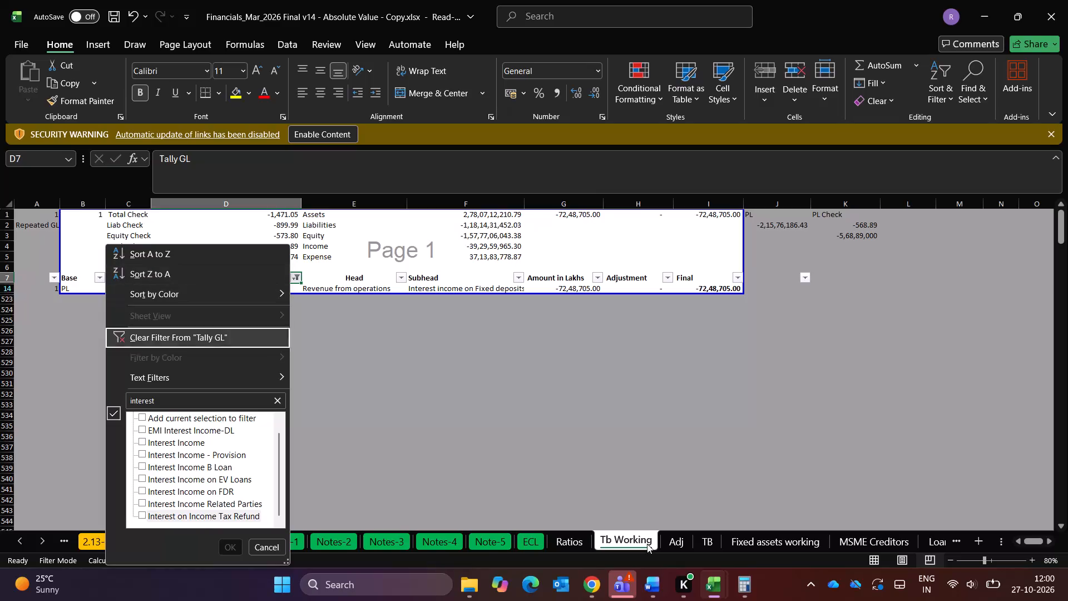
# Look through the interest ledgers listed in Tb Working's Tally GL filter, then check note 2.18 in the 2.18 to 2.22 sheet.
pyautogui.press('Down')
pyautogui.press('Down')
pyautogui.press('Down')
pyautogui.press('Down')
pyautogui.press('Down')
pyautogui.press('Down')
pyautogui.press('Up')
pyautogui.press('Up')
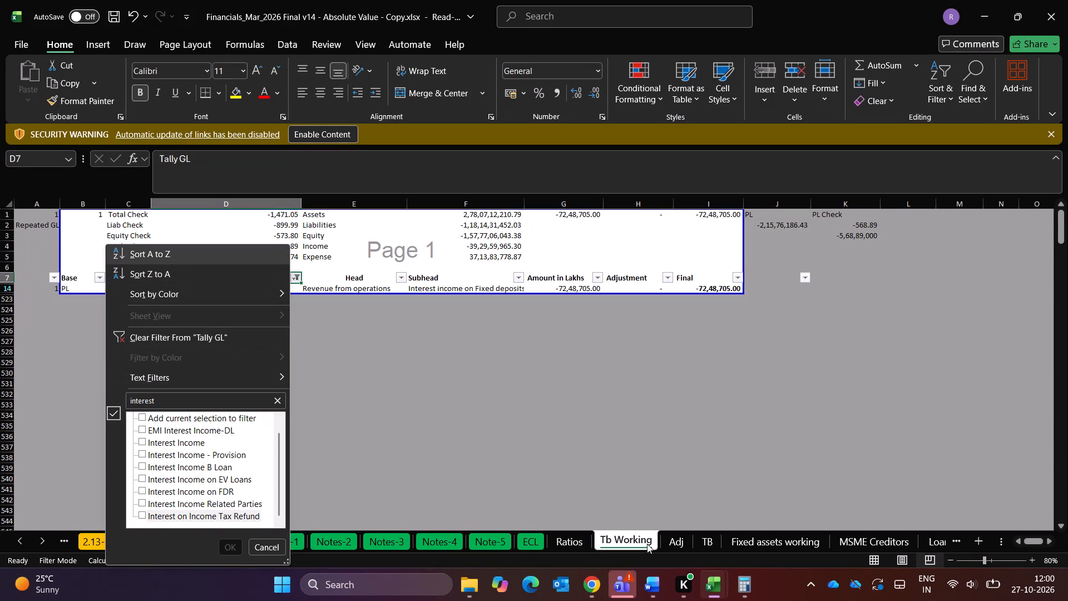
pyautogui.press('Up')
pyautogui.press('Up')
pyautogui.press('Up')
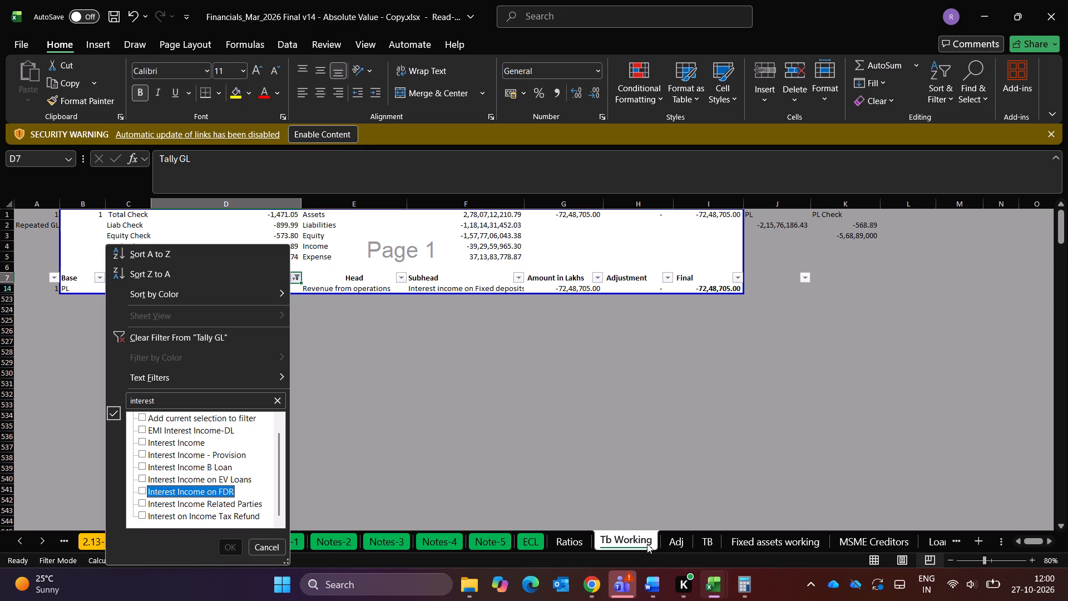
pyautogui.press('Up')
pyautogui.press('Up')
pyautogui.press('Up')
pyautogui.press('Up')
pyautogui.press('Up')
pyautogui.press('Up')
pyautogui.press('Up')
pyautogui.press('Up')
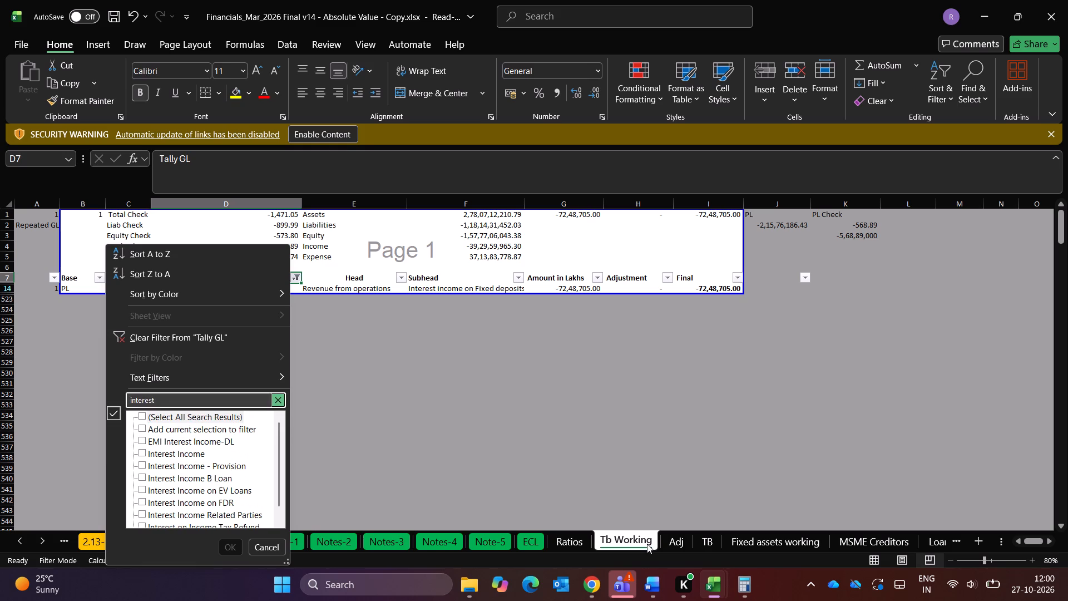
pyautogui.press('Down')
pyautogui.press('Down')
pyautogui.press('Down')
pyautogui.press('Down')
pyautogui.press('Down')
pyautogui.press('Down')
pyautogui.press('Down')
pyautogui.press('Down')
pyautogui.press('Down')
pyautogui.press('Down')
pyautogui.press('Down')
pyautogui.press('Down')
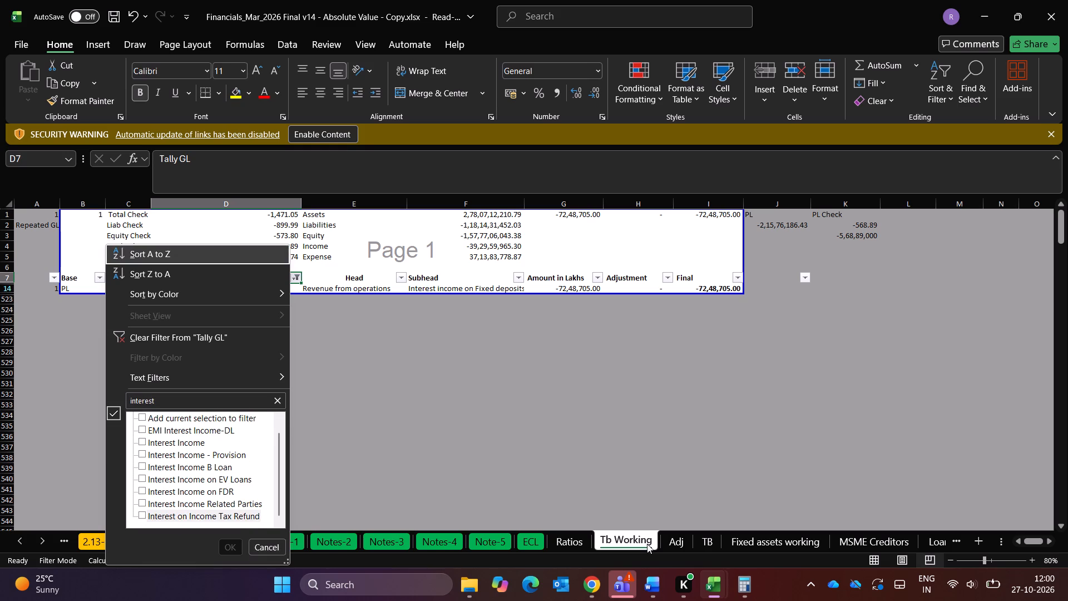
pyautogui.press('Up')
pyautogui.hotkey('alt', 'Tab')
pyautogui.hotkey('alt', 'Tab')
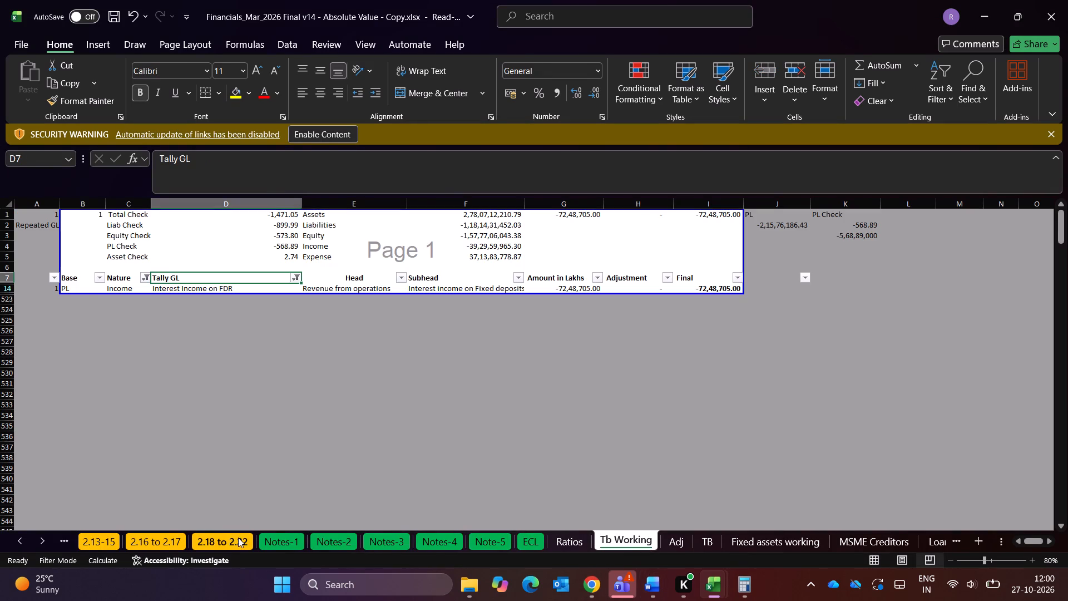
pyautogui.click(239, 539)
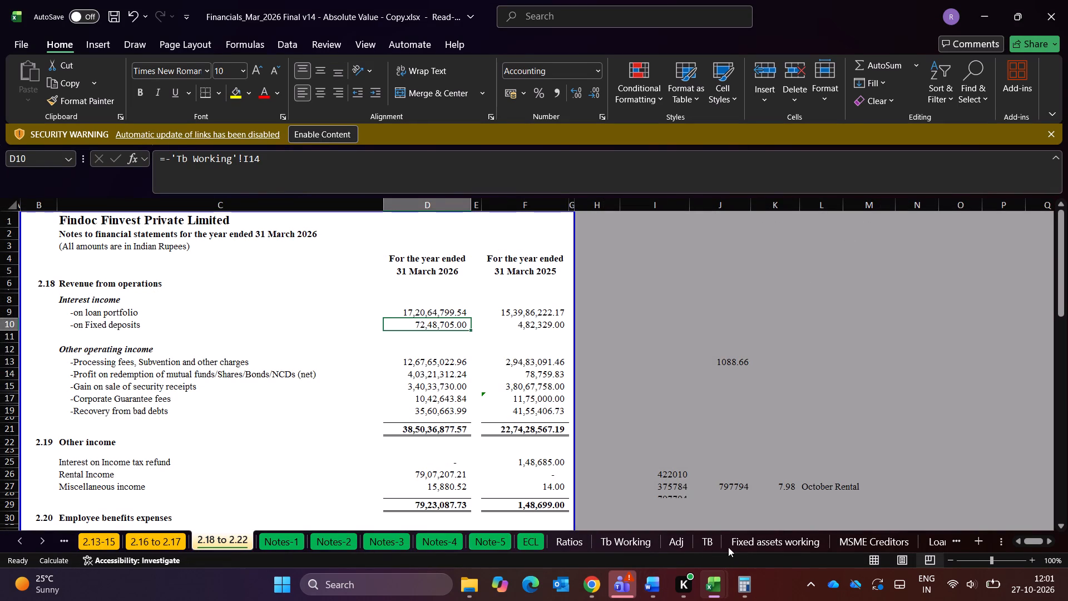
# Search the Tally GL filter in Tb Working for "interest" and deselect all the matching ledgers.
pyautogui.click(636, 548)
pyautogui.hotkey('alt', 'Down')
pyautogui.hotkey('alt', 'Down')
pyautogui.hotkey('alt', 'Down')
pyautogui.hotkey('alt', 'Down')
pyautogui.hotkey('alt', 'Down')
pyautogui.hotkey('alt', 'Down')
pyautogui.hotkey('alt', 'Down')
pyautogui.hotkey('alt', 'Down')
pyautogui.hotkey('alt', 'Down')
pyautogui.hotkey('alt', 'Down')
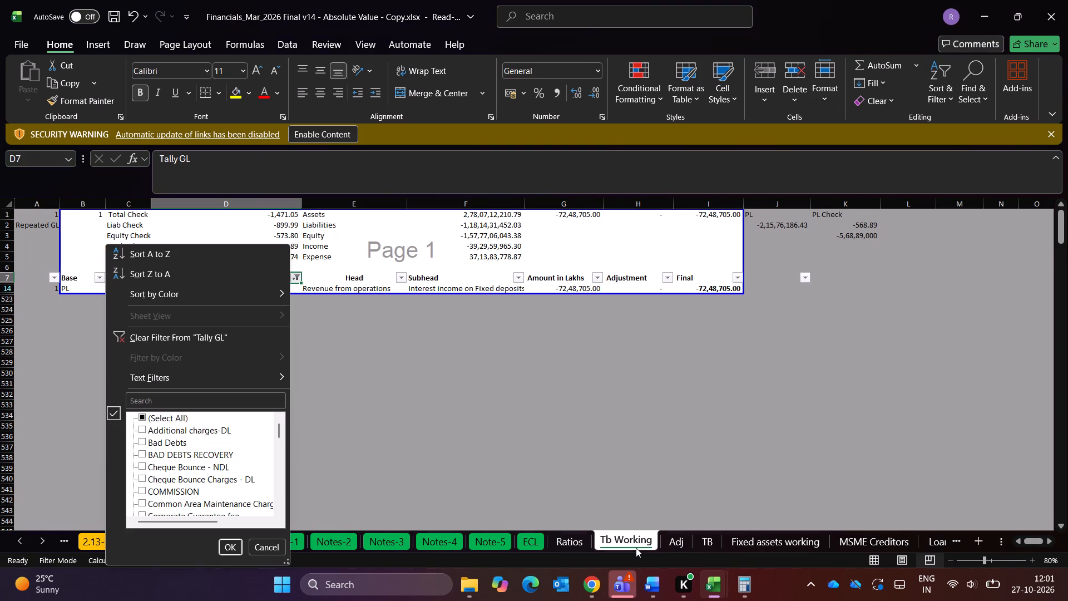
pyautogui.press('Up')
pyautogui.write('interst')
pyautogui.press('BackSpace')
pyautogui.press('BackSpace')
pyautogui.write('est')
pyautogui.press('Left')
pyautogui.press('Left')
pyautogui.press('Left')
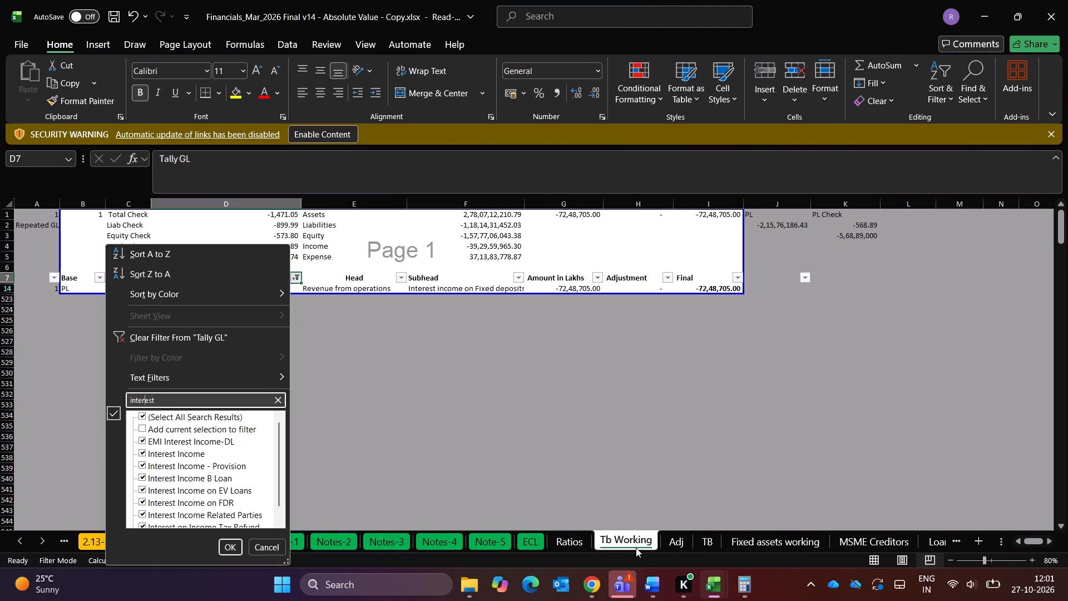
pyautogui.press('Down')
pyautogui.press('Down')
pyautogui.press('space')
# Apply the Tally GL filter with only Interest Income B Loan and Interest Income on EV Loans selected.
pyautogui.press('Down')
pyautogui.press('Down')
pyautogui.press('Down')
pyautogui.press('Down')
pyautogui.press('Down')
pyautogui.press('Down')
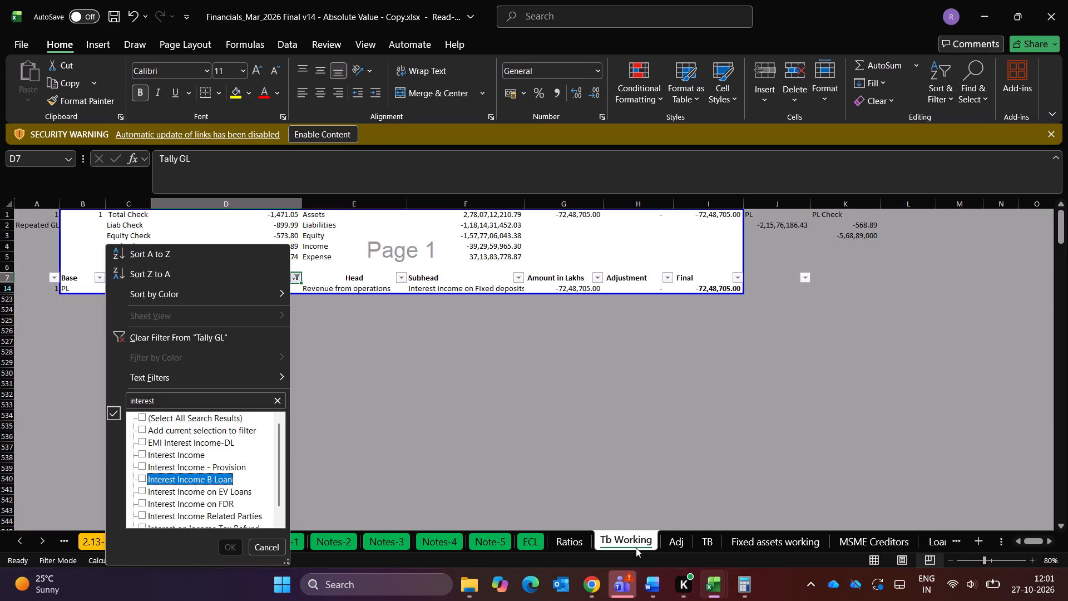
pyautogui.press('Up')
pyautogui.press('space')
pyautogui.press('Down')
pyautogui.press('space')
pyautogui.press('Down')
pyautogui.press('Down')
pyautogui.press('Down')
pyautogui.press('Up')
pyautogui.press('Up')
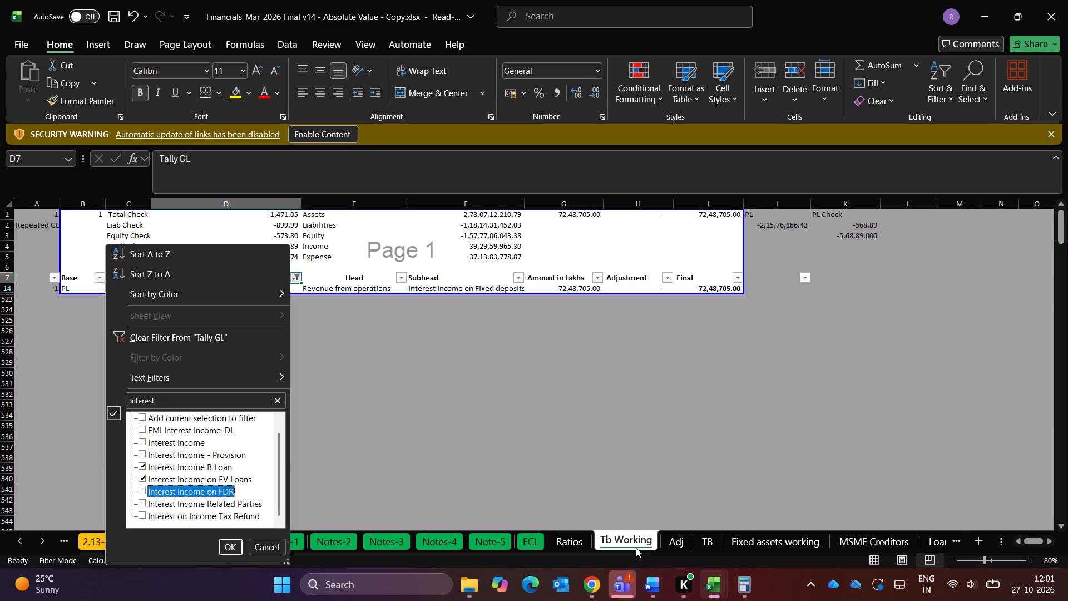
pyautogui.press('space')
pyautogui.press('space')
pyautogui.press('Down')
pyautogui.press('Down')
pyautogui.press('Down')
pyautogui.press('Up')
pyautogui.press('Up')
pyautogui.press('Up')
pyautogui.press('Down')
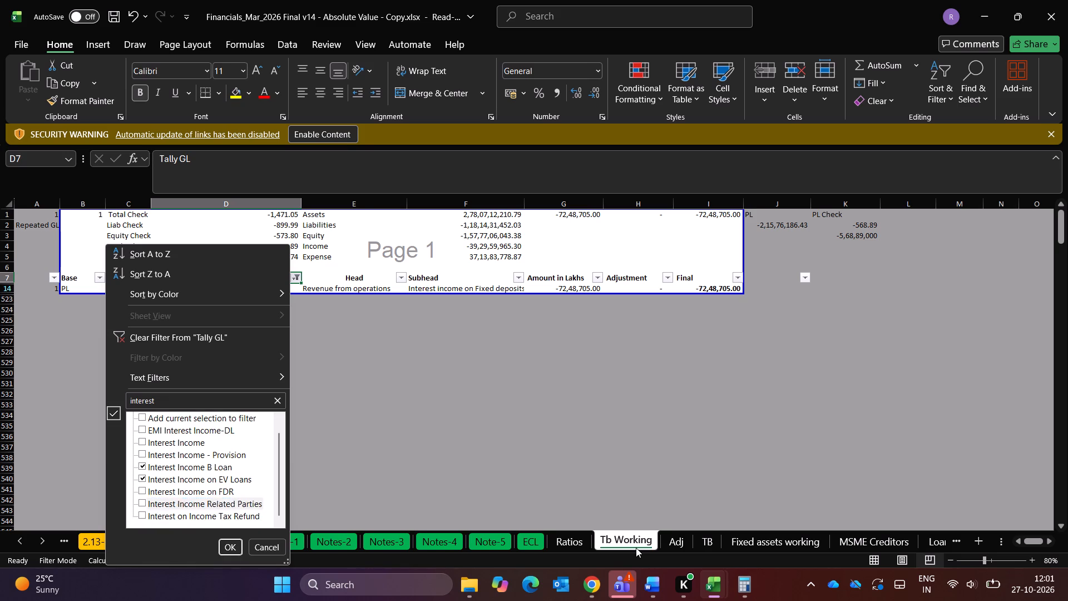
pyautogui.press('Return')
# Select the Amount in Lakhs cells of the B Loan and EV Loans interest ledgers to check their sum.
pyautogui.press('Right')
pyautogui.press('Down')
pyautogui.press('Right')
pyautogui.press('Right')
pyautogui.press('Right')
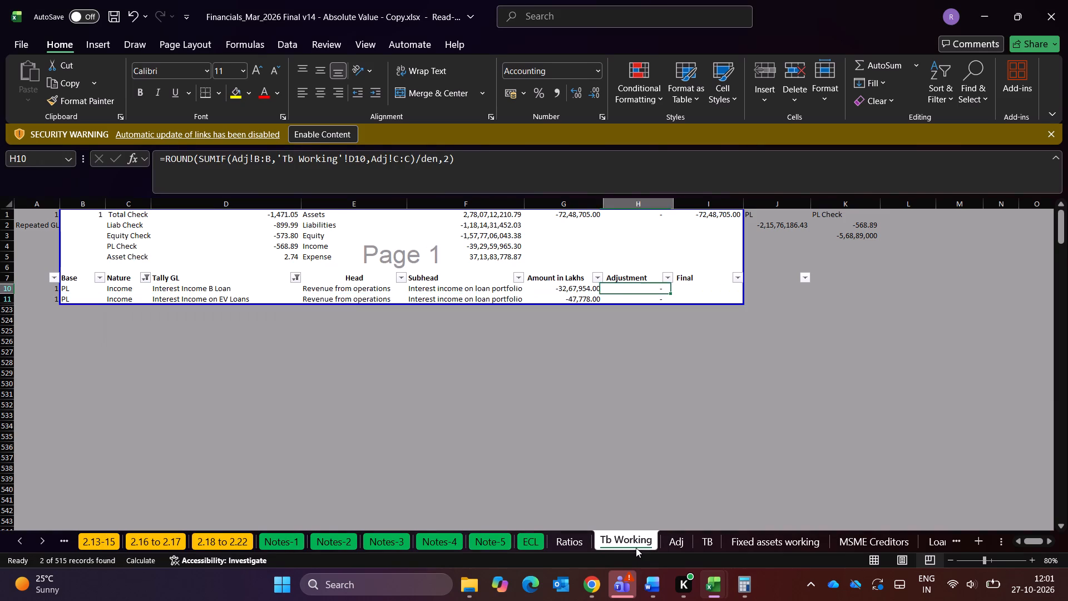
pyautogui.press('Left')
pyautogui.hotkey('shift', 'Down')
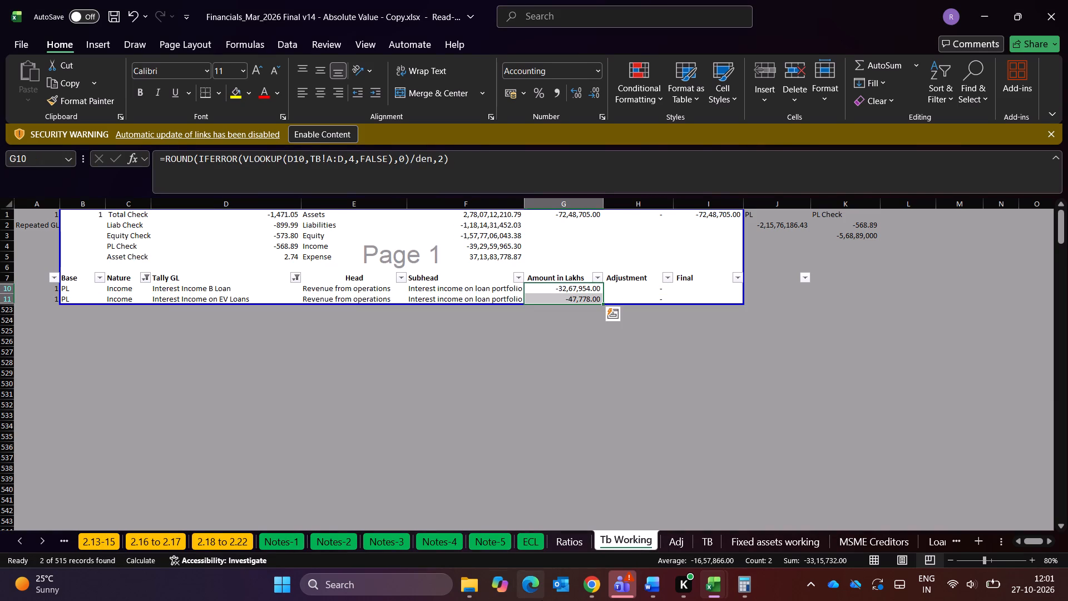
# Check note 2.18's interest lines, then the Reco(TB-Register) and Tb Working sheets in the Findoc-finserv.xlsx workbook.
pyautogui.click(216, 538)
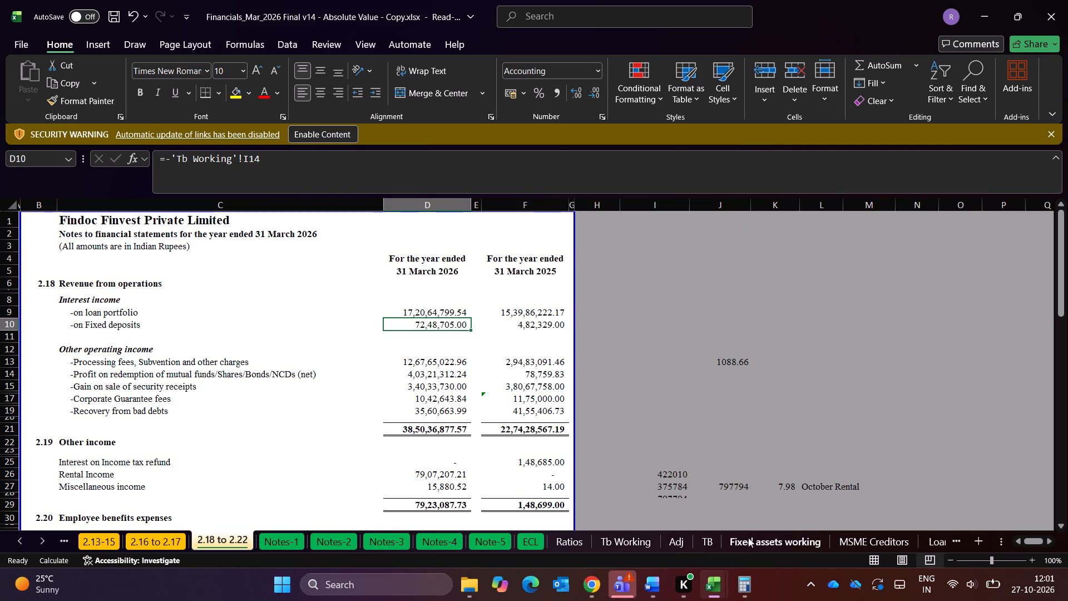
pyautogui.click(646, 548)
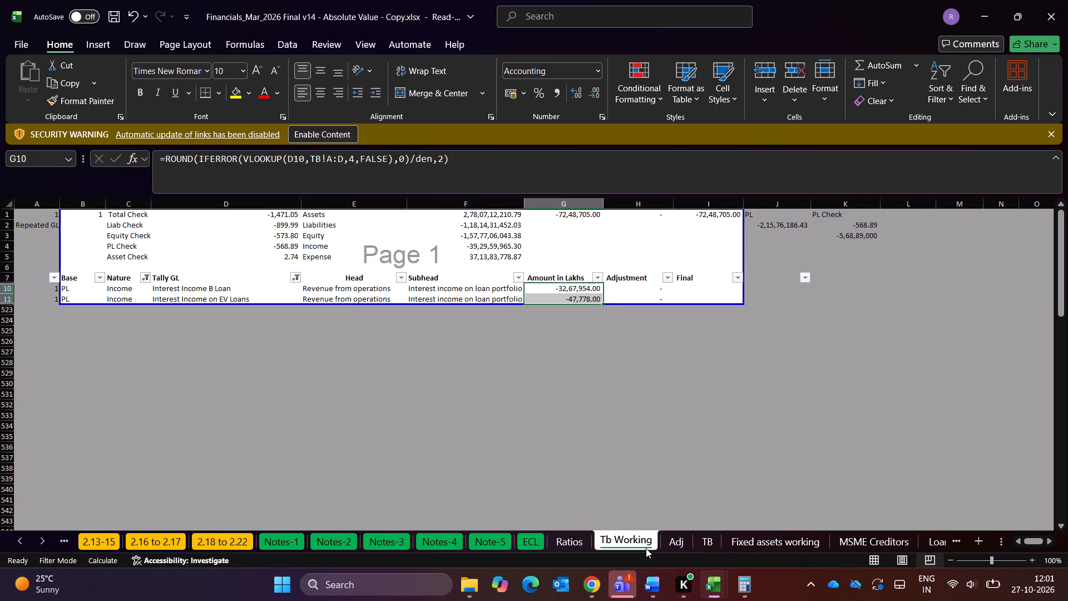
pyautogui.hotkey('alt', 'Tab')
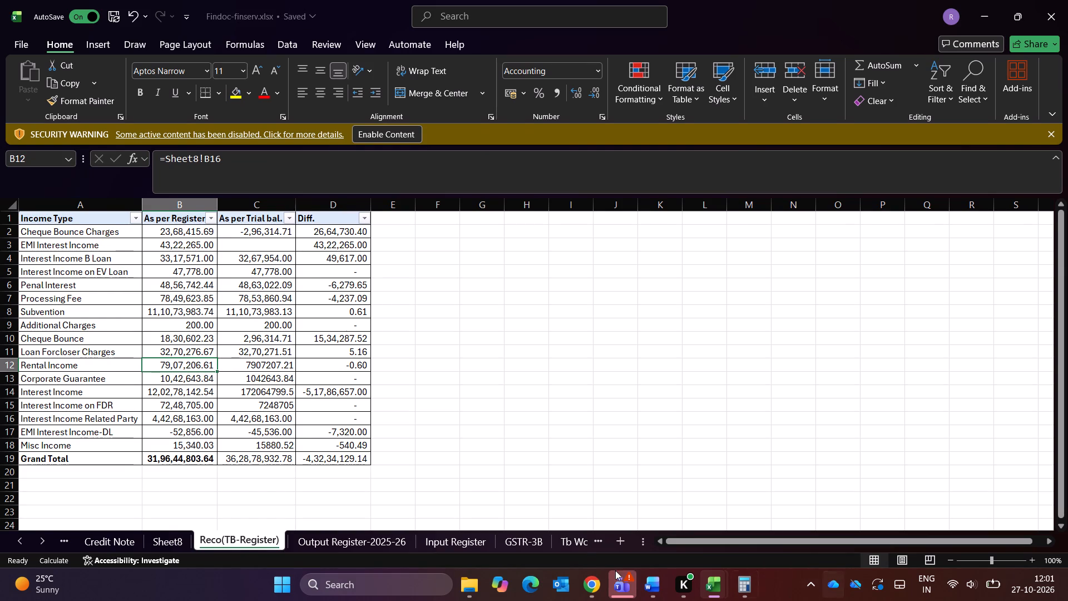
pyautogui.click(578, 545)
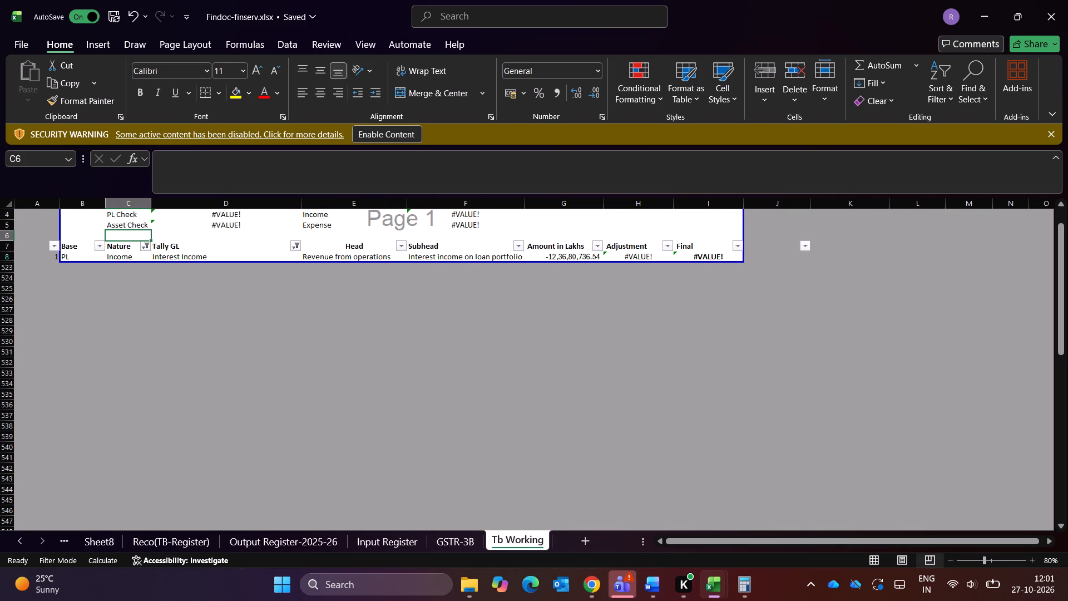
# Switch back to the Financials_Mar_2026 workbook, search Tb Working's Tally GL filter for "interest" and deselect all matching ledgers.
pyautogui.hotkey('alt', 'Tab')
pyautogui.press('Up')
pyautogui.press('Left')
pyautogui.press('Left')
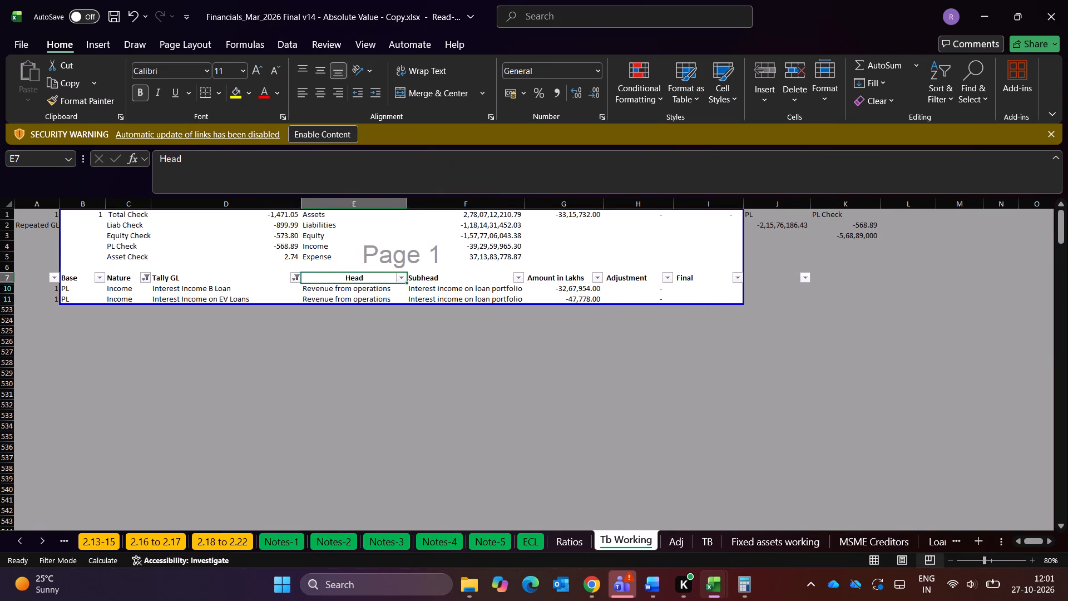
pyautogui.press('Left')
pyautogui.hotkey('alt', 'Down')
pyautogui.hotkey('alt', 'Down')
pyautogui.hotkey('alt', 'Down')
pyautogui.hotkey('alt', 'Down')
pyautogui.hotkey('alt', 'Down')
pyautogui.hotkey('alt', 'Down')
pyautogui.hotkey('alt', 'Down')
pyautogui.hotkey('alt', 'Down')
pyautogui.press('Down')
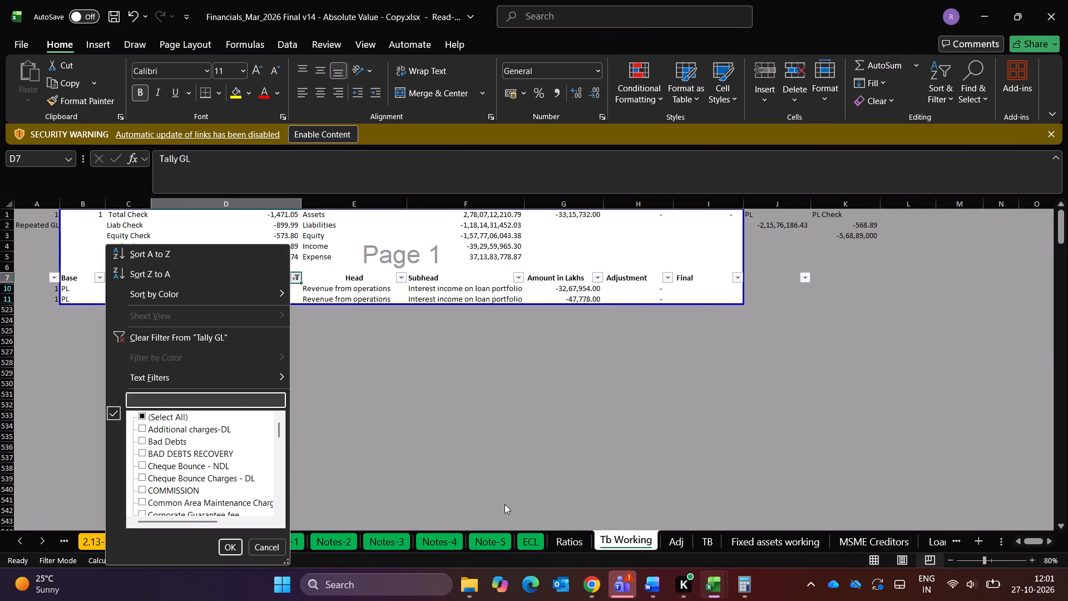
pyautogui.write('ine')
pyautogui.press('BackSpace')
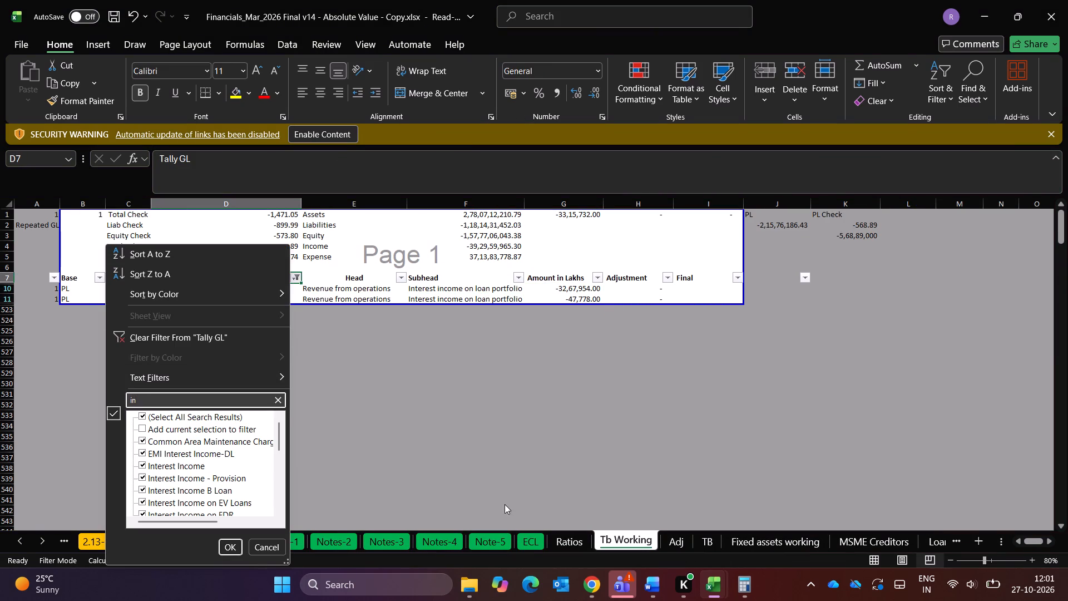
pyautogui.write('terst')
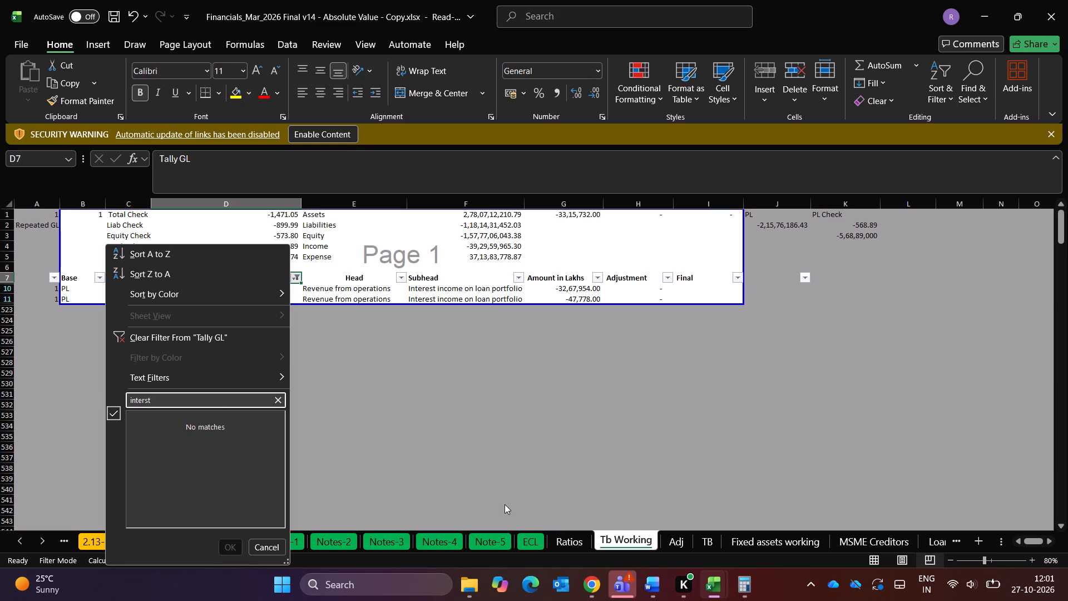
pyautogui.press('BackSpace')
pyautogui.press('BackSpace')
pyautogui.write('est')
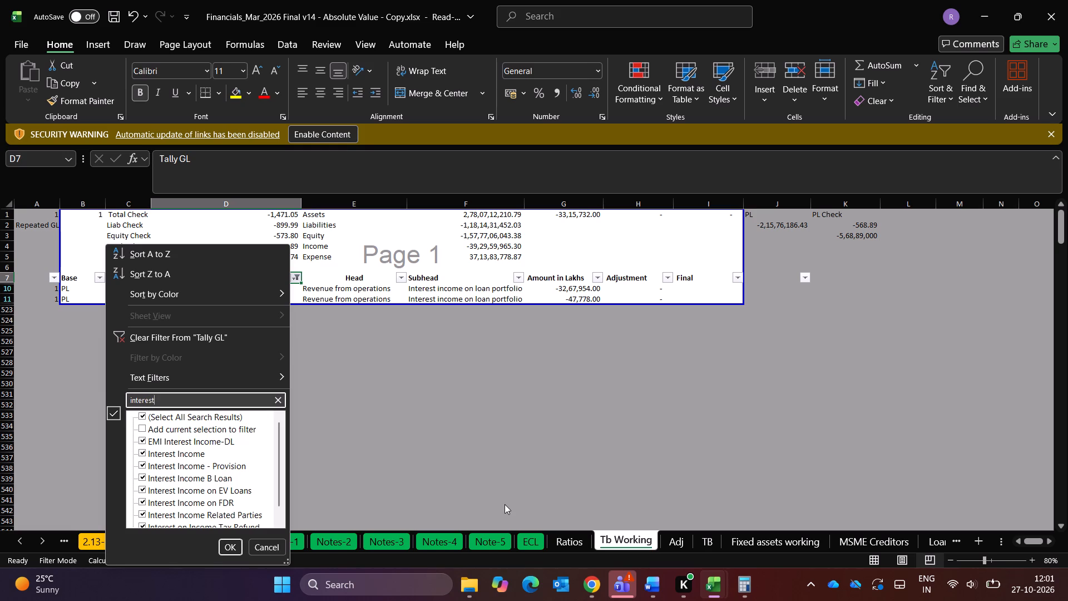
pyautogui.press('Down')
pyautogui.press('Down')
pyautogui.press('Down')
pyautogui.press('Up')
pyautogui.press('space')
# Filter Tally GL to Interest Income Related Parties, Interest Income on EV Loans and Interest Income B Loan.
pyautogui.press('Down')
pyautogui.press('Down')
pyautogui.press('Down')
pyautogui.press('Down')
pyautogui.press('Down')
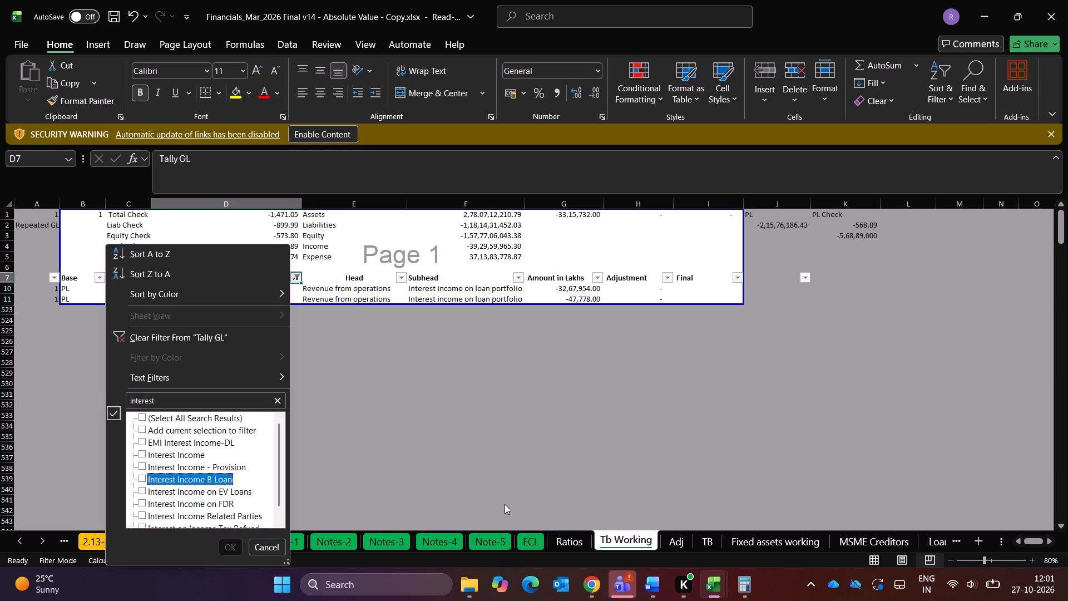
pyautogui.press('Down')
pyautogui.press('Down')
pyautogui.press('Down')
pyautogui.press('Down')
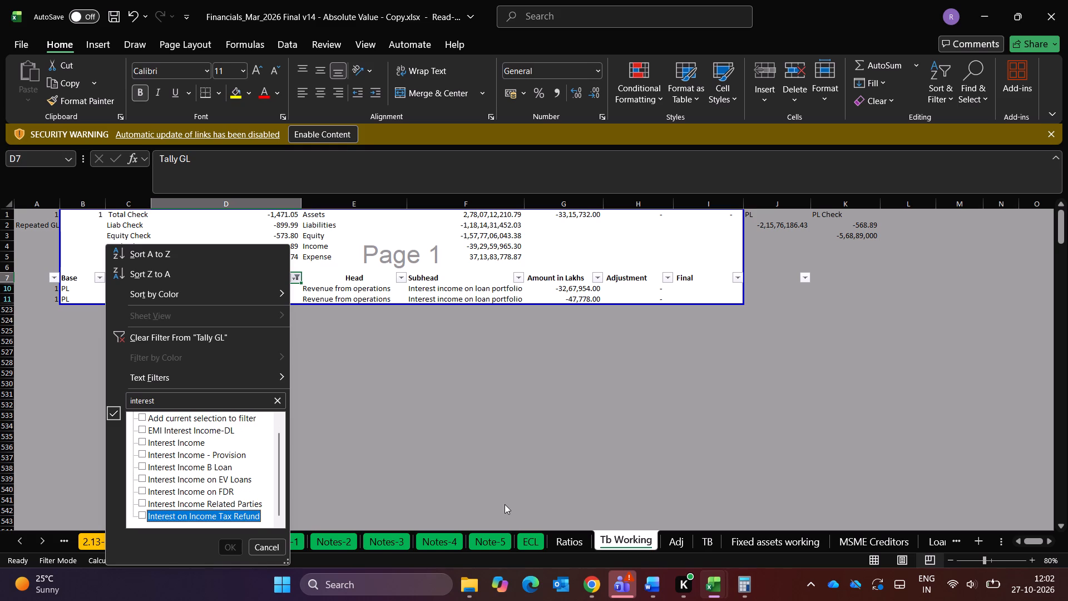
pyautogui.press('Up')
pyautogui.press('space')
pyautogui.press('Up')
pyautogui.press('Up')
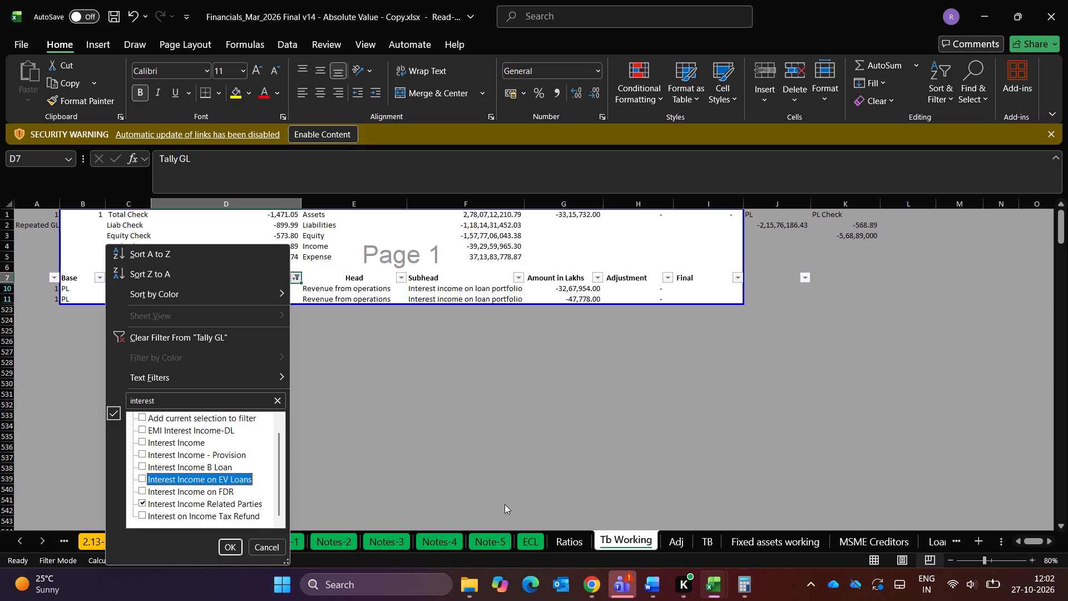
pyautogui.press('space')
pyautogui.press('Up')
pyautogui.press('Up')
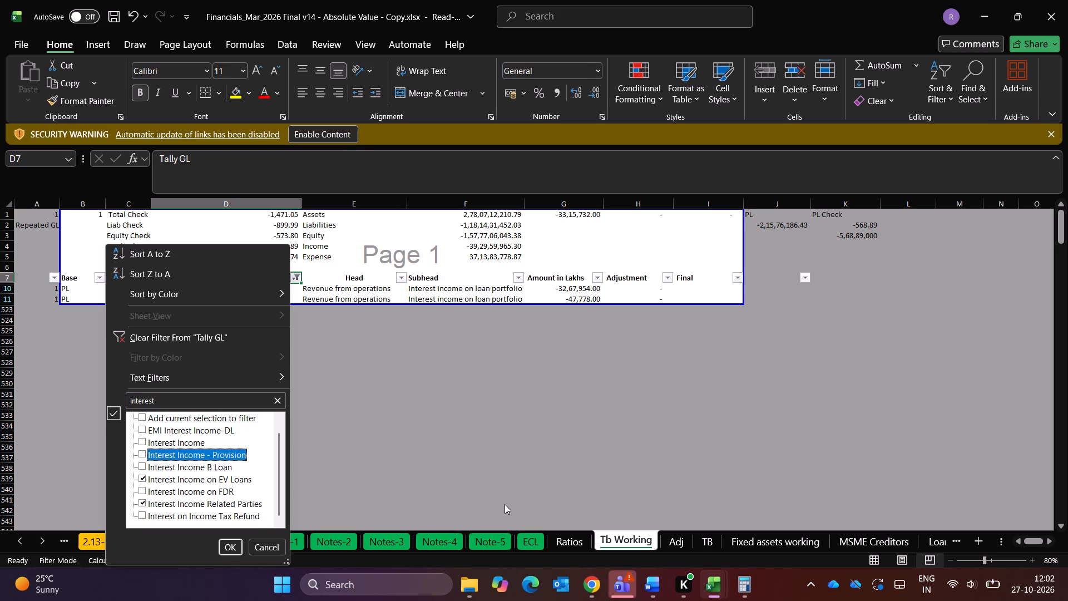
pyautogui.press('Down')
pyautogui.press('space')
pyautogui.press('Return')
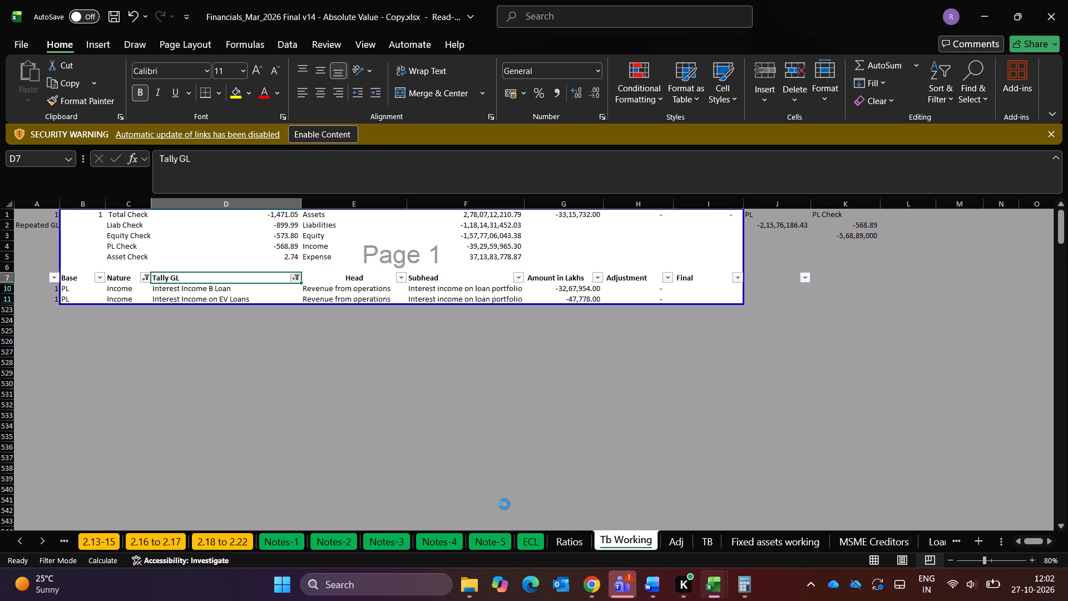
# Select the Amount in Lakhs cells of all three filtered interest ledgers to check their sum.
pyautogui.press('Right')
pyautogui.press('Right')
pyautogui.press('Down')
pyautogui.press('Right')
pyautogui.press('Right')
pyautogui.press('Left')
pyautogui.hotkey('shift', 'Down')
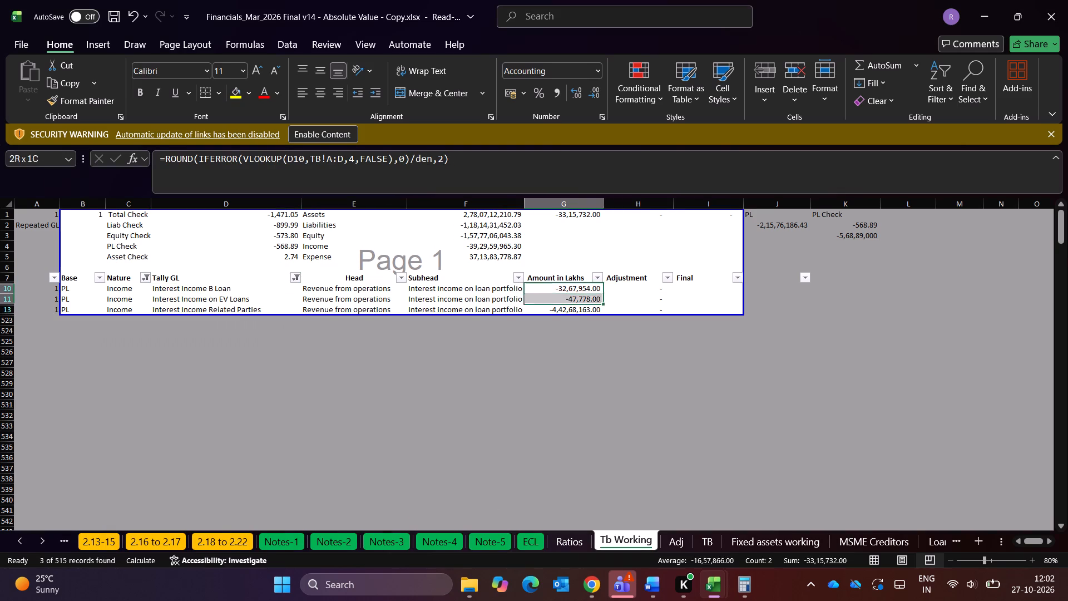
pyautogui.press('Down')
pyautogui.press('Up')
pyautogui.hotkey('shift', 'Down')
pyautogui.hotkey('shift', 'Down')
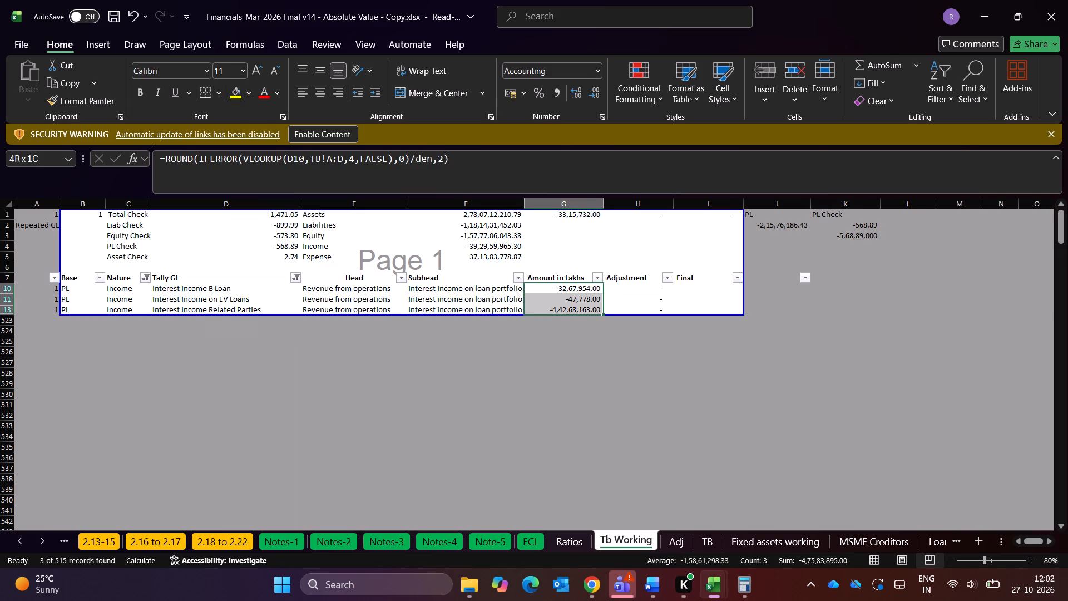
# Check Tb Working in Findoc-finserv.xlsx, then the interest income lines of note 2.18 in the Financials_Mar_2026 workbook.
pyautogui.hotkey('alt', 'Tab')
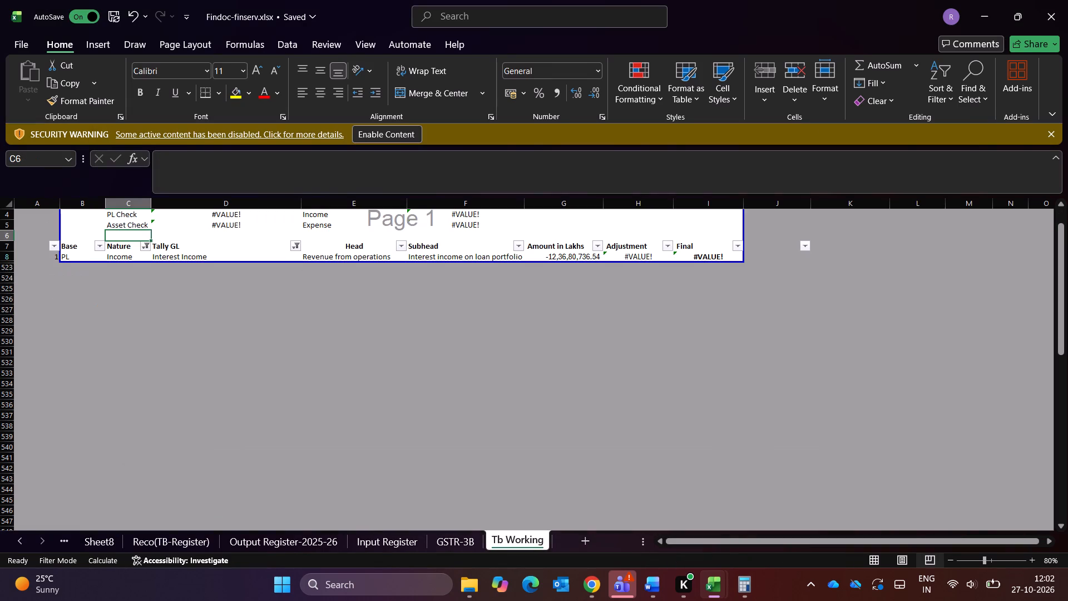
pyautogui.hotkey('alt', 'Tab')
pyautogui.click(229, 531)
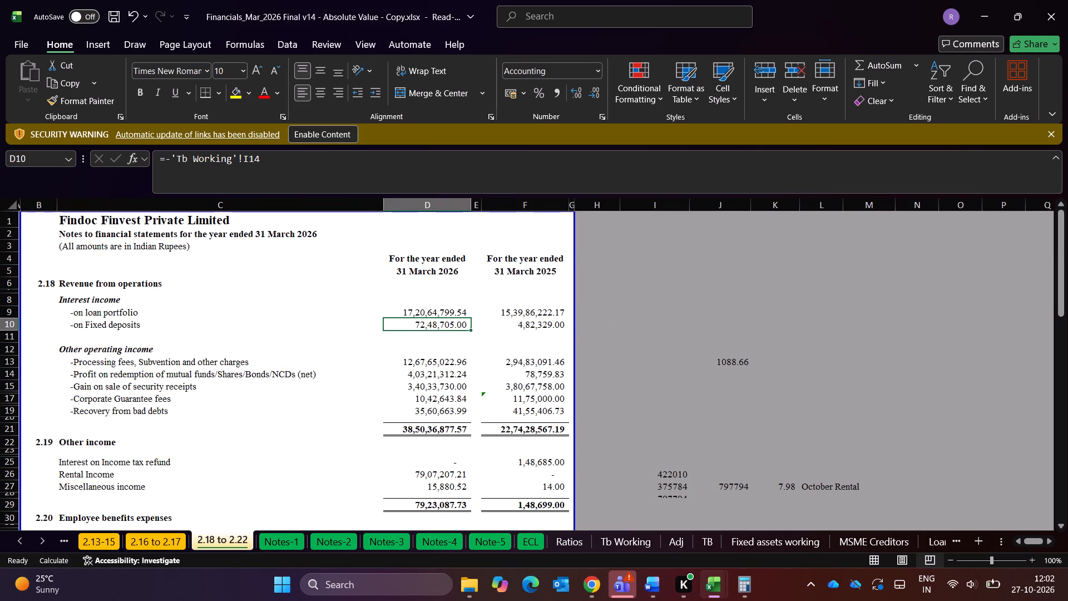
pyautogui.scroll(-2, 526, 503)
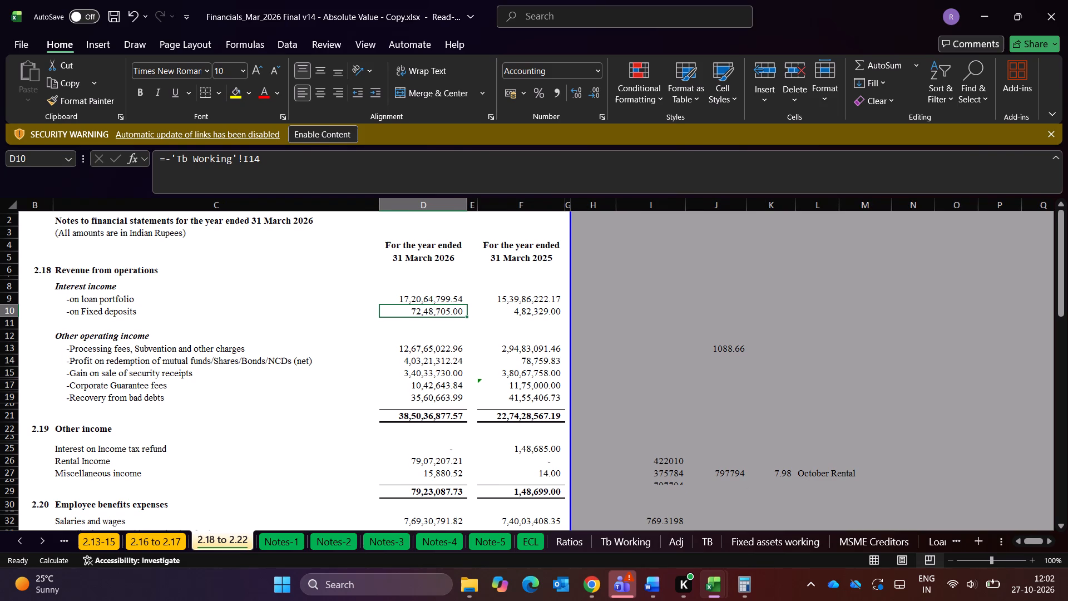
pyautogui.scroll(-1, 526, 503)
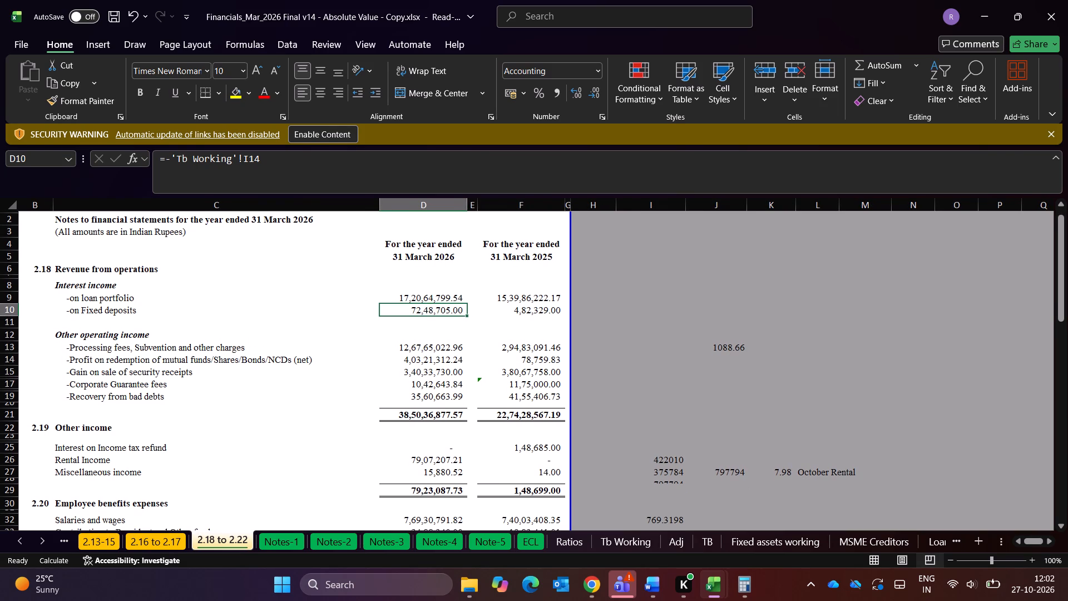
# Switch to Calculator and subtract 153986222.17 from 172064799.54, the two years' loan portfolio interest in note 2.18.
pyautogui.hotkey('alt', 'Tab')
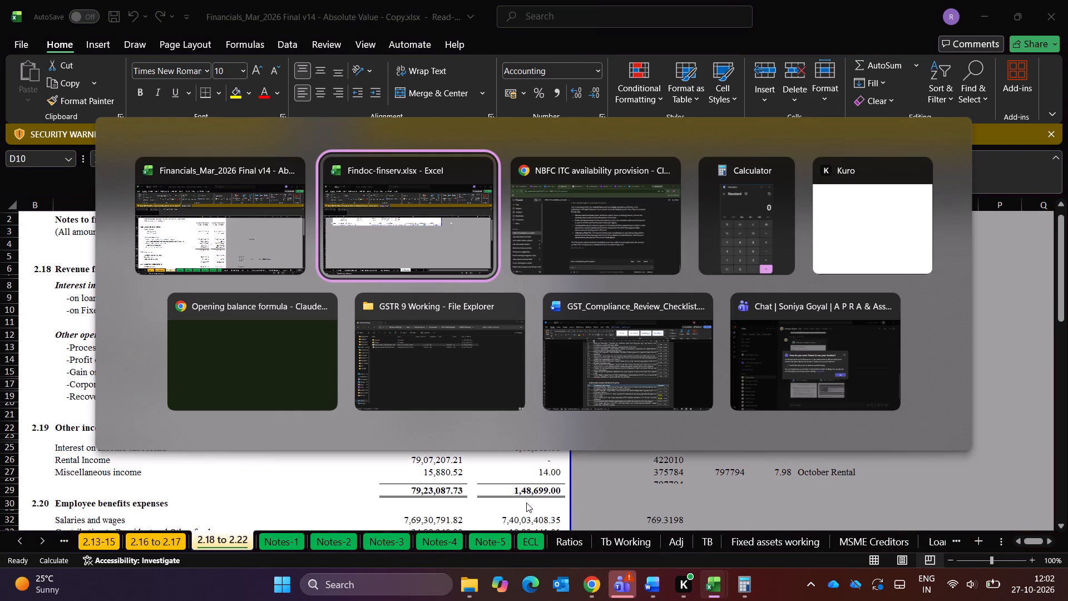
pyautogui.hotkey('alt', 'Right')
pyautogui.hotkey('alt', 'Right')
pyautogui.press('BackSpace')
pyautogui.press('BackSpace')
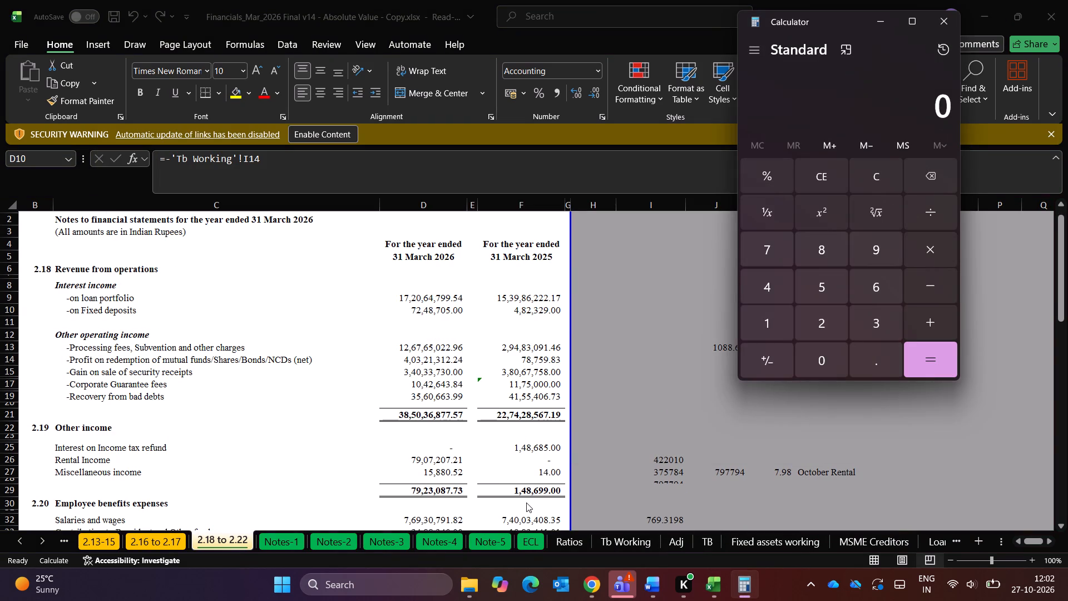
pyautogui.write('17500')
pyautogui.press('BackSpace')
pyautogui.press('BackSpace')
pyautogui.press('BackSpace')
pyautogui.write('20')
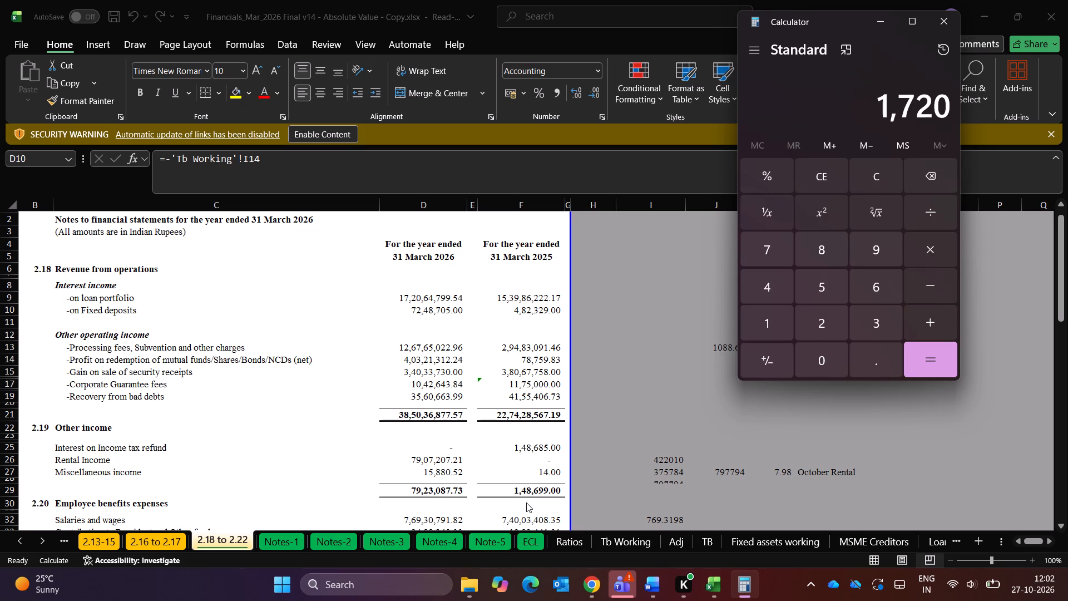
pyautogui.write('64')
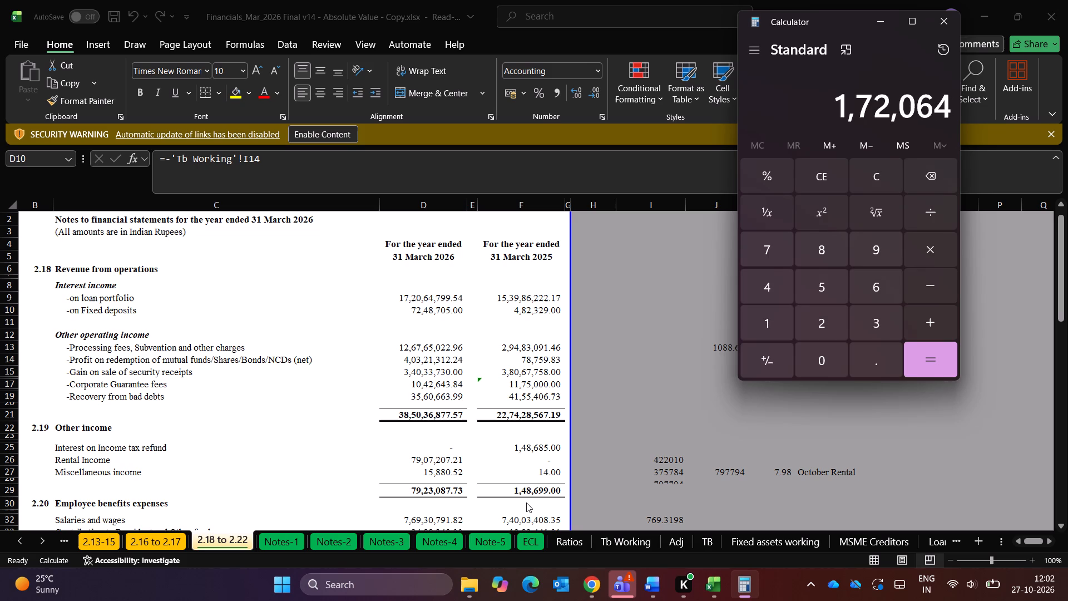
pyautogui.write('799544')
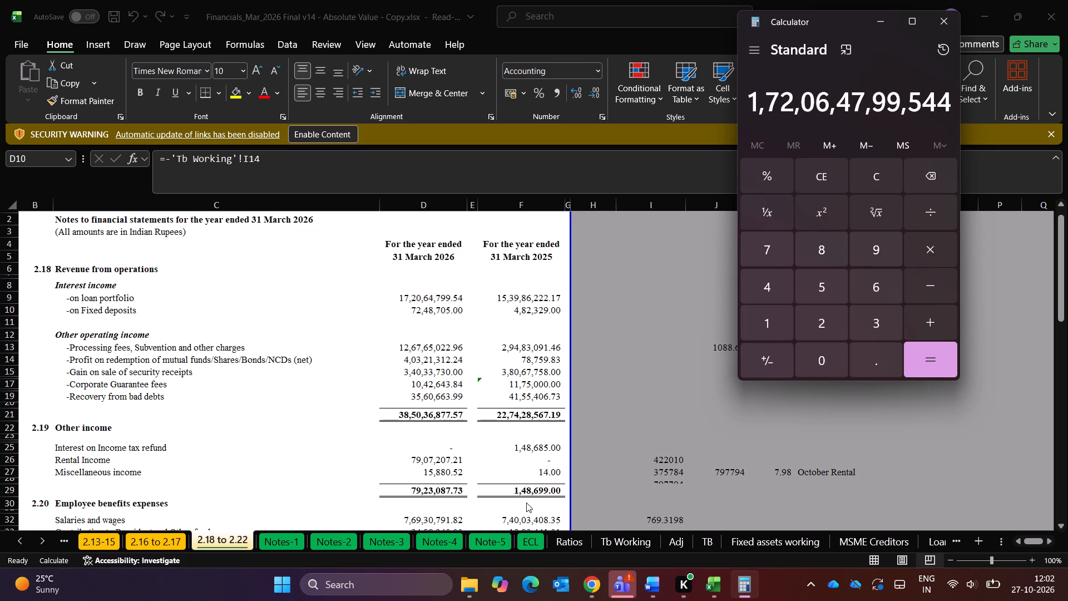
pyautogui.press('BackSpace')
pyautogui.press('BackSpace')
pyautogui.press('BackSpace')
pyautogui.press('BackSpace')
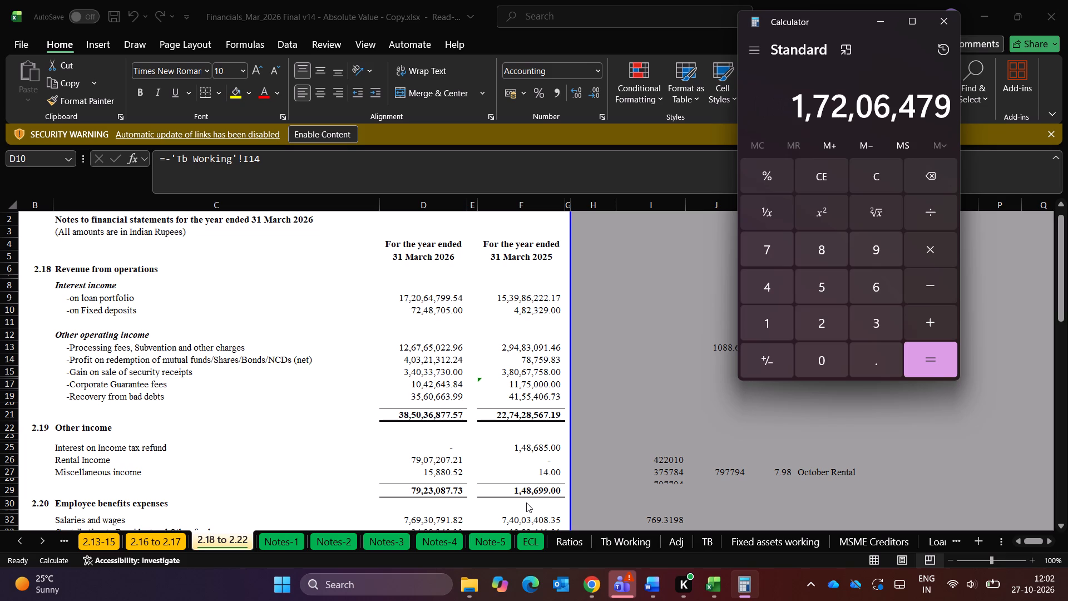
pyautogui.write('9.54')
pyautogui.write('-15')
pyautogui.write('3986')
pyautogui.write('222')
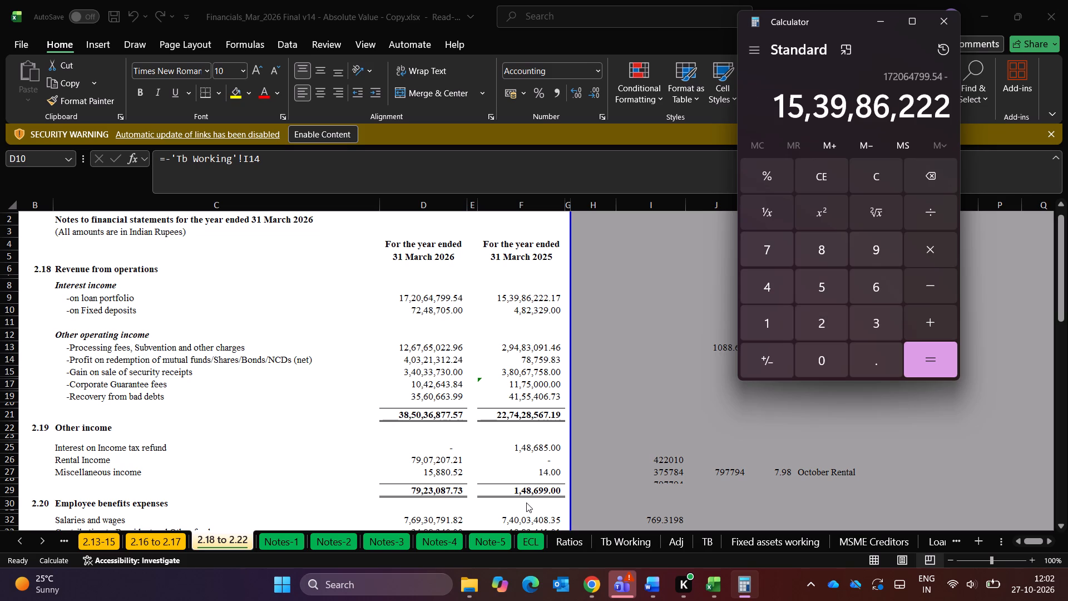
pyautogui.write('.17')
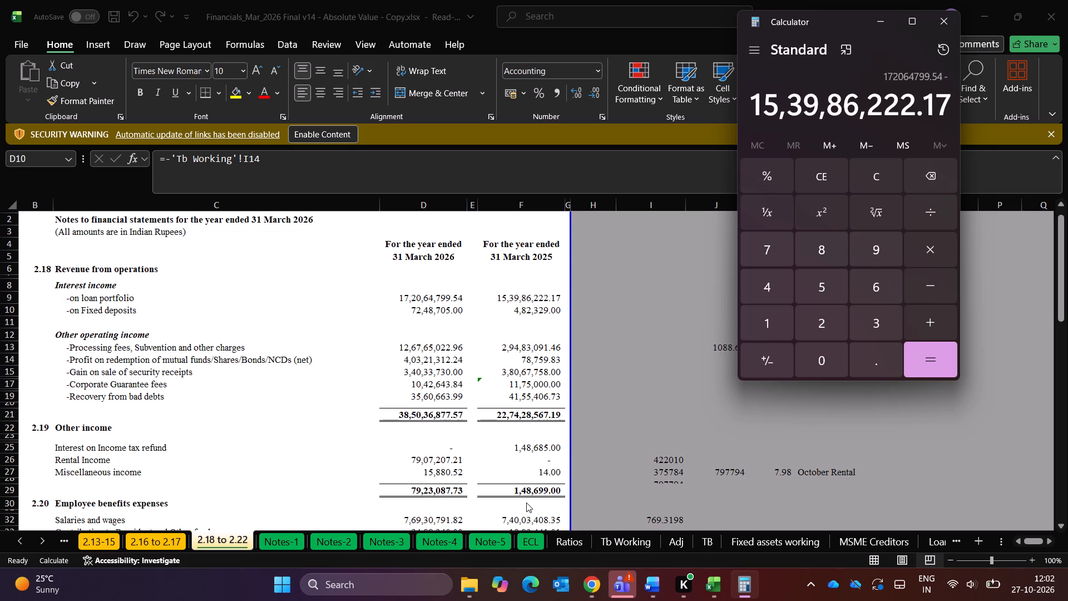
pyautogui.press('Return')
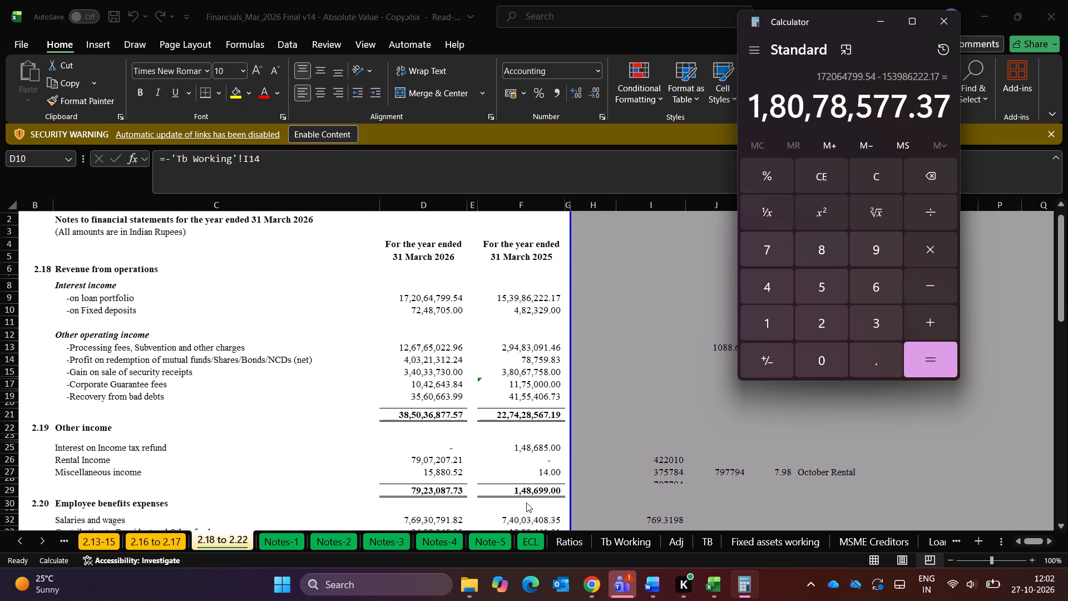
# Return to Tb Working in the Financials_Mar_2026 workbook and select the three filtered interest ledgers' Amount in Lakhs cells to check their sum.
pyautogui.click(606, 544)
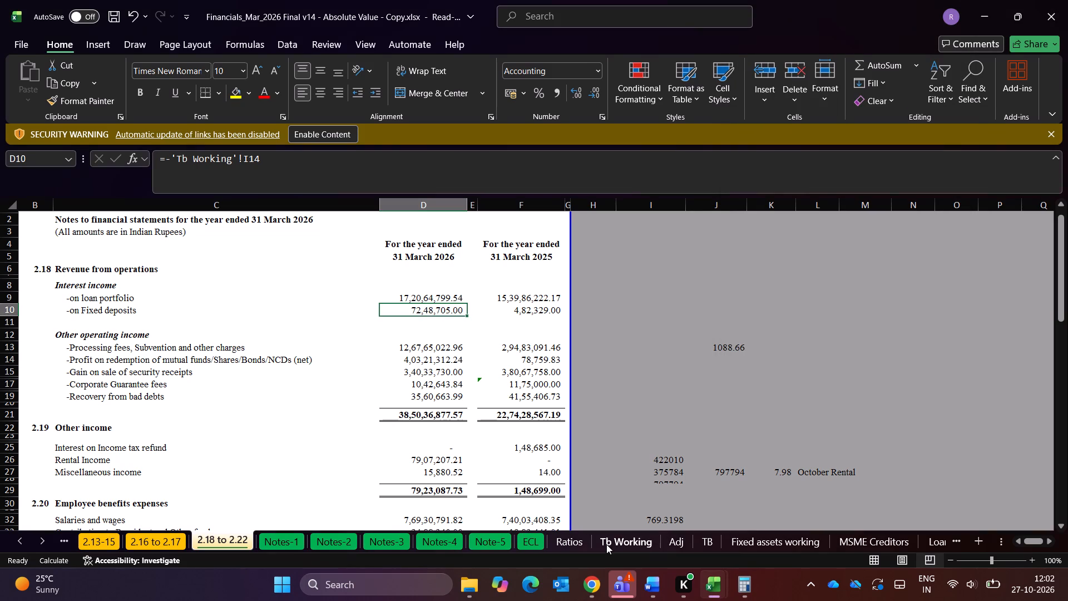
pyautogui.click(609, 544)
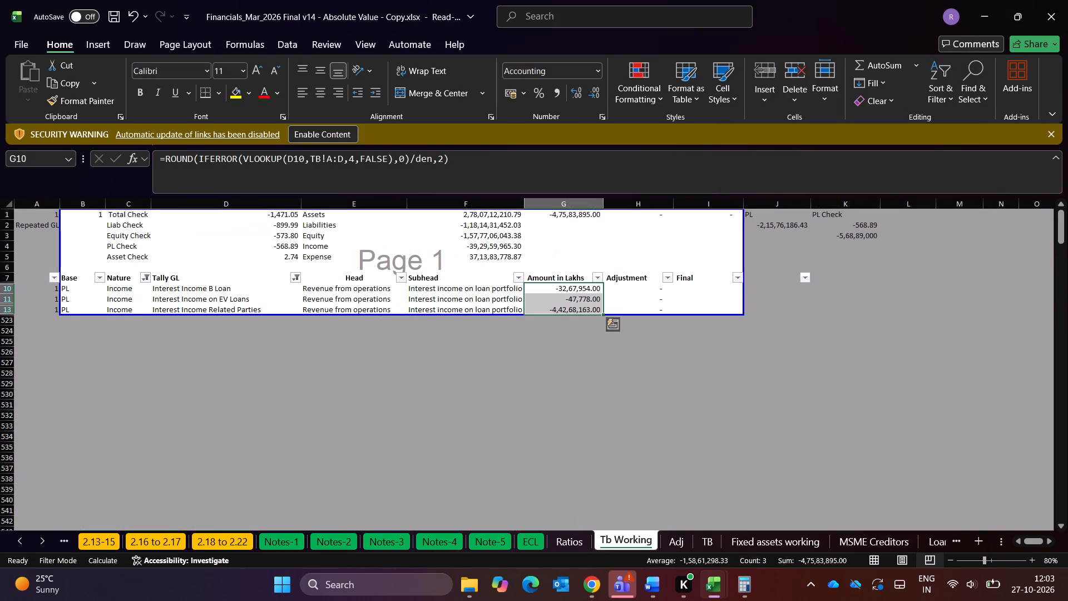
pyautogui.click(616, 299)
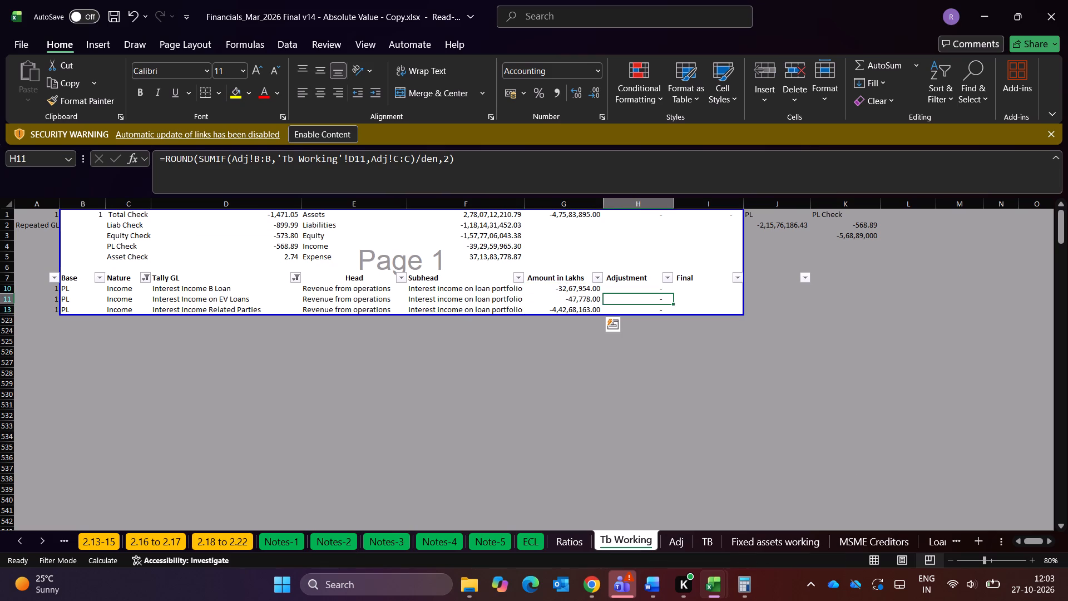
pyautogui.moveTo(580, 287); pyautogui.dragTo(580, 293)
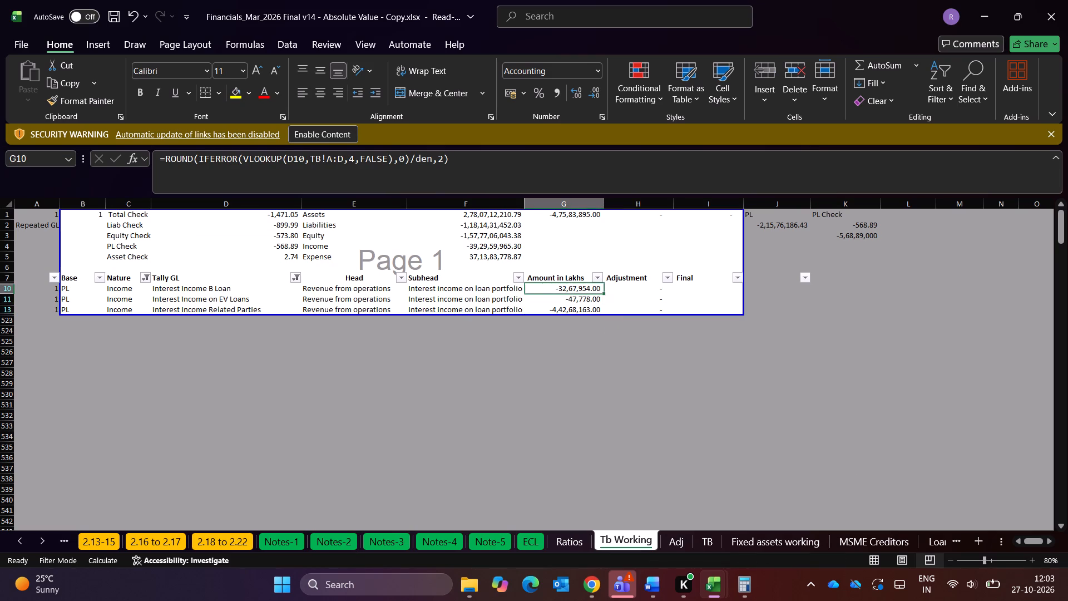
pyautogui.moveTo(587, 286); pyautogui.dragTo(586, 294)
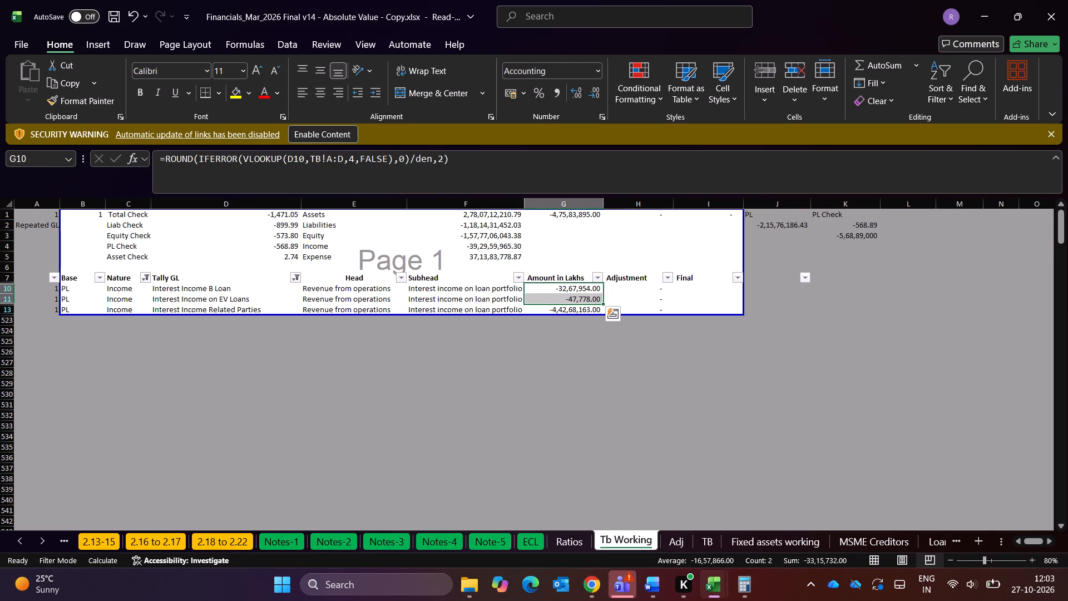
pyautogui.scroll(-1, 683, 411)
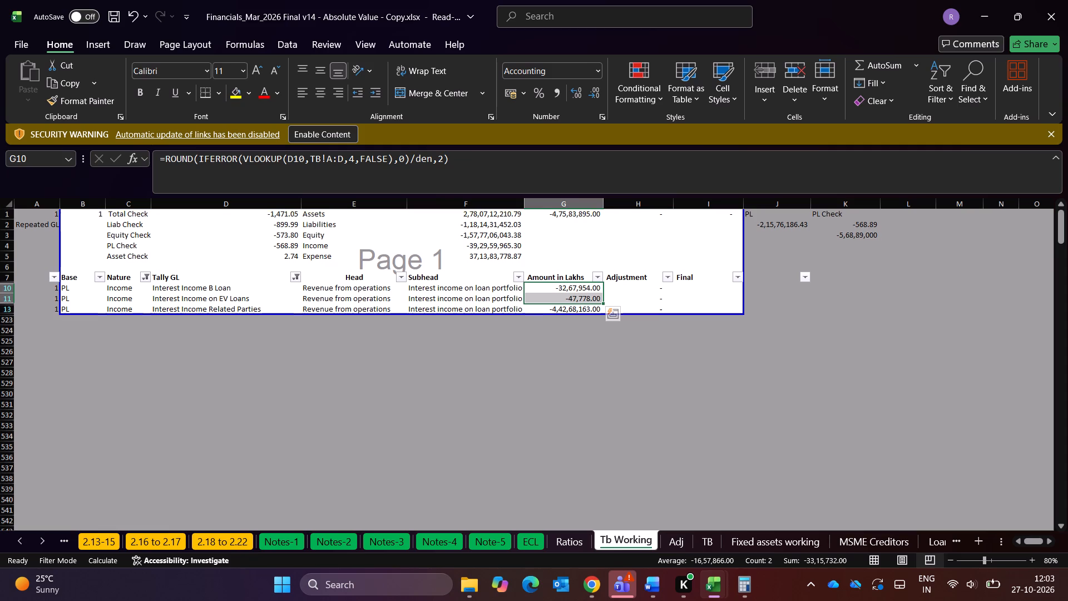
pyautogui.scroll(-1, 683, 411)
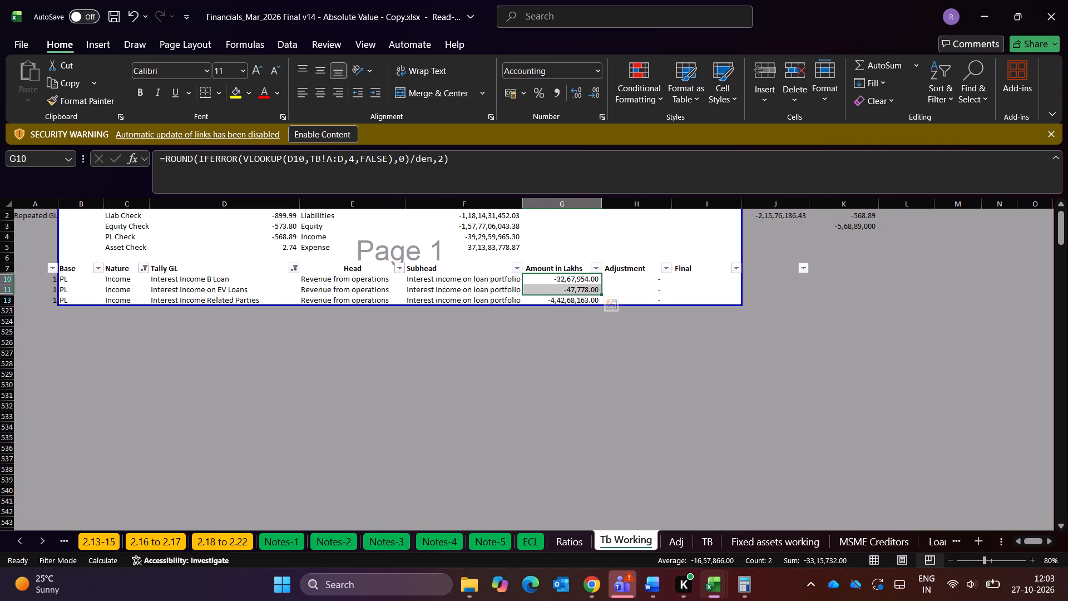
pyautogui.scroll(1, 683, 411)
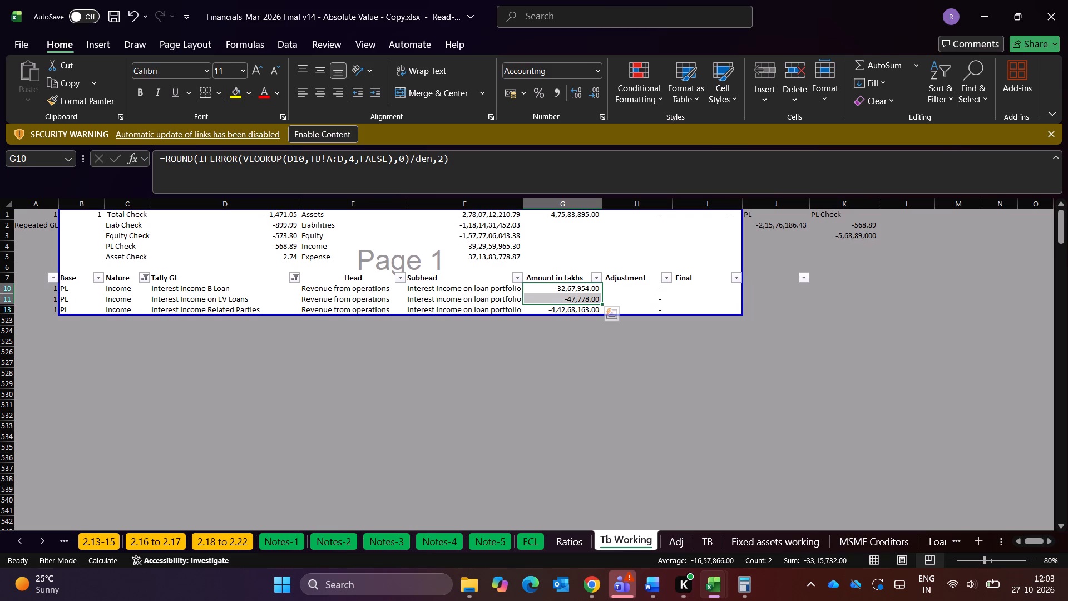
pyautogui.moveTo(614, 287); pyautogui.dragTo(576, 284)
pyautogui.moveTo(576, 284); pyautogui.dragTo(573, 307)
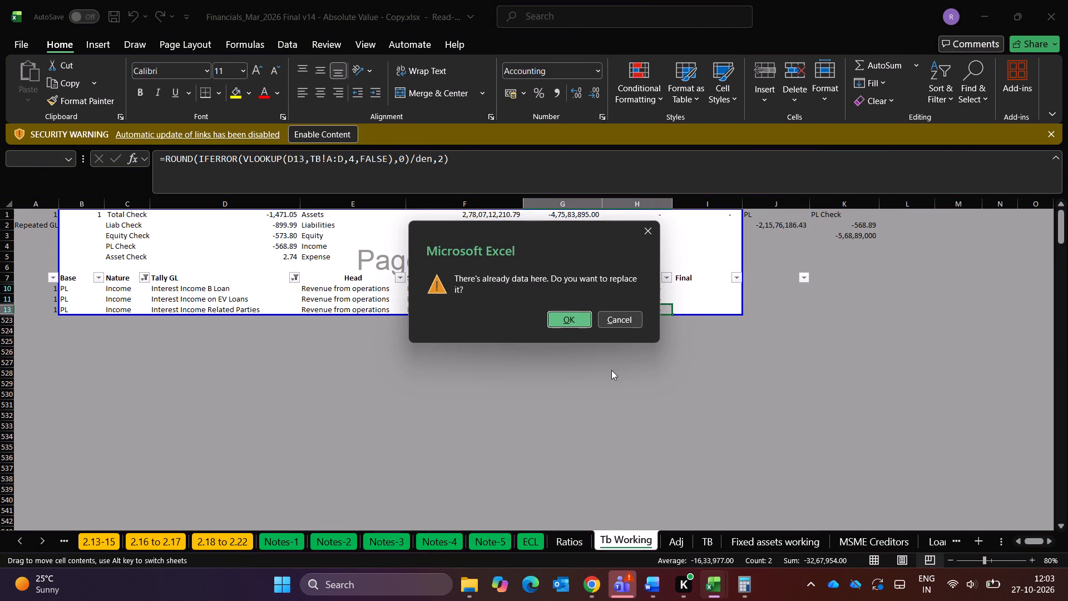
pyautogui.press('Escape')
pyautogui.press('Escape')
pyautogui.click(589, 301)
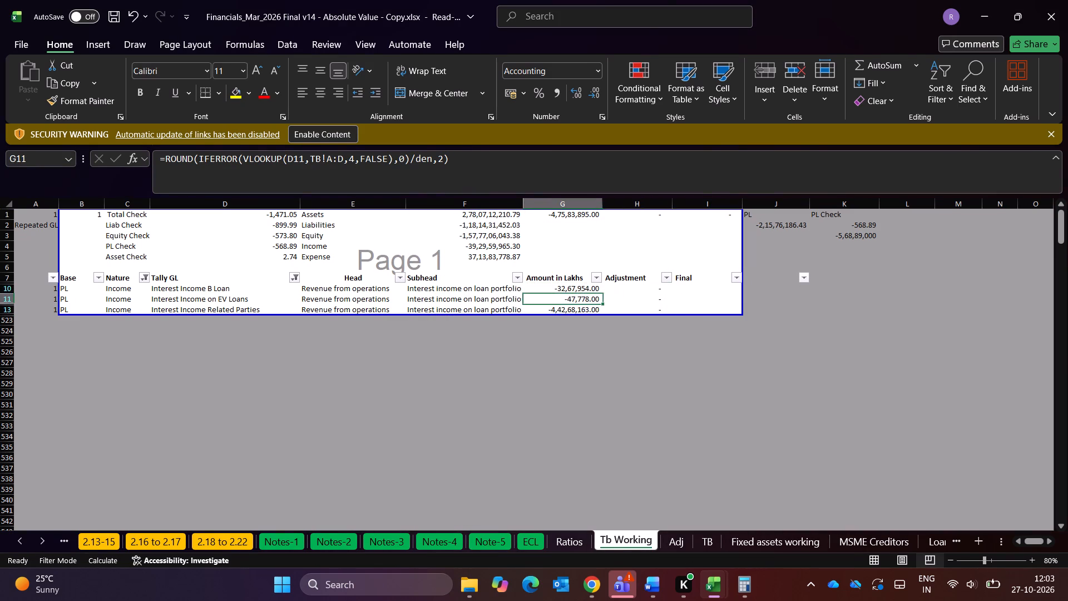
pyautogui.moveTo(581, 288); pyautogui.dragTo(581, 311)
# Switch to the Findoc-finserv.xlsx workbook and open the Reco(TB-Register) sheet.
pyautogui.hotkey('alt', 'Tab')
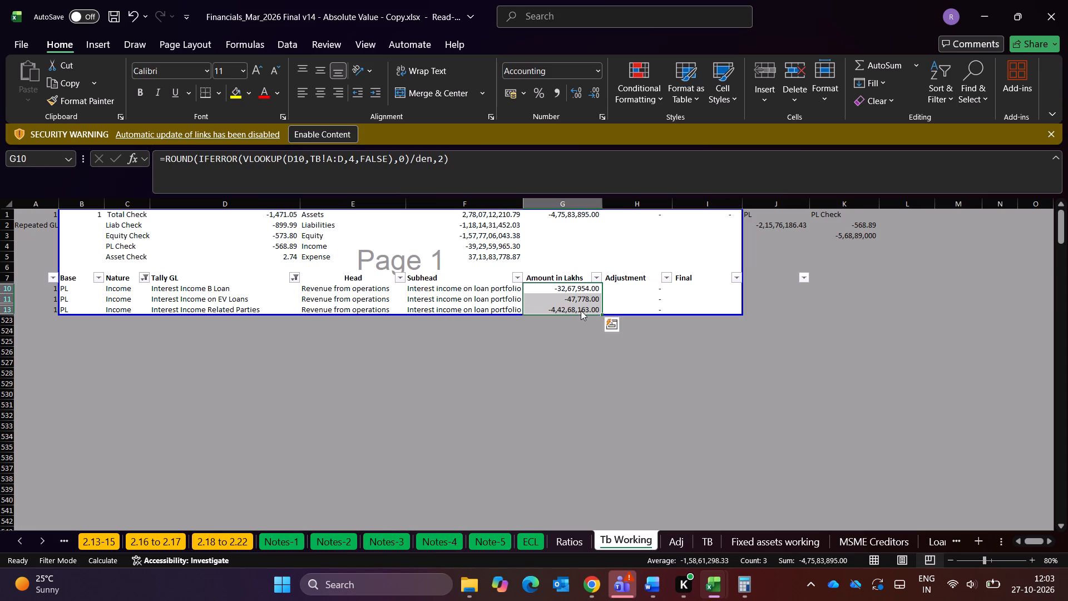
pyautogui.hotkey('alt', 'Tab')
pyautogui.hotkey('alt', 'Tab')
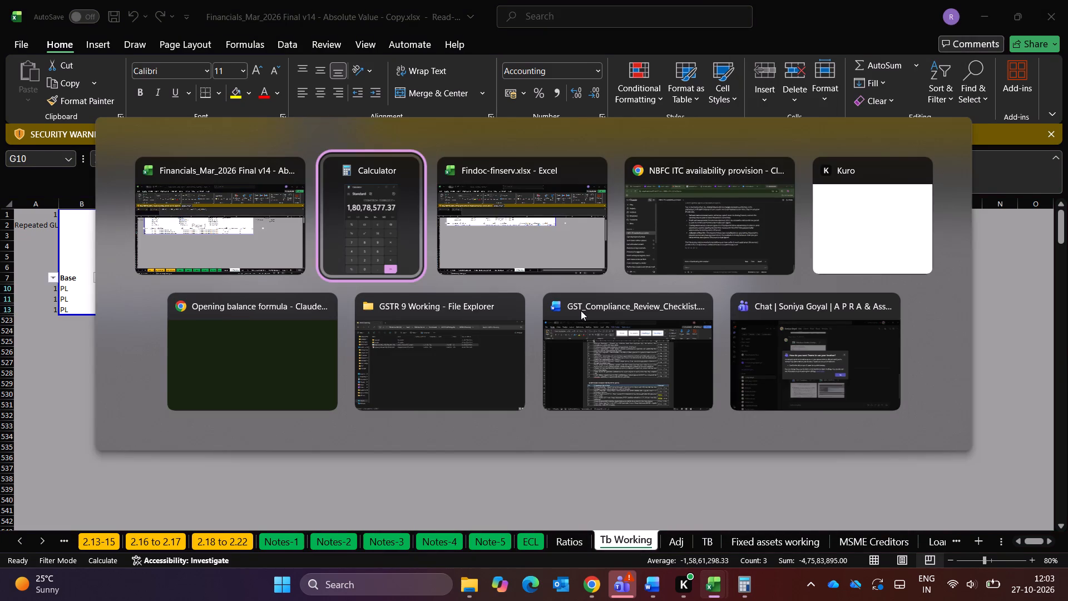
pyautogui.hotkey('alt', 'Right')
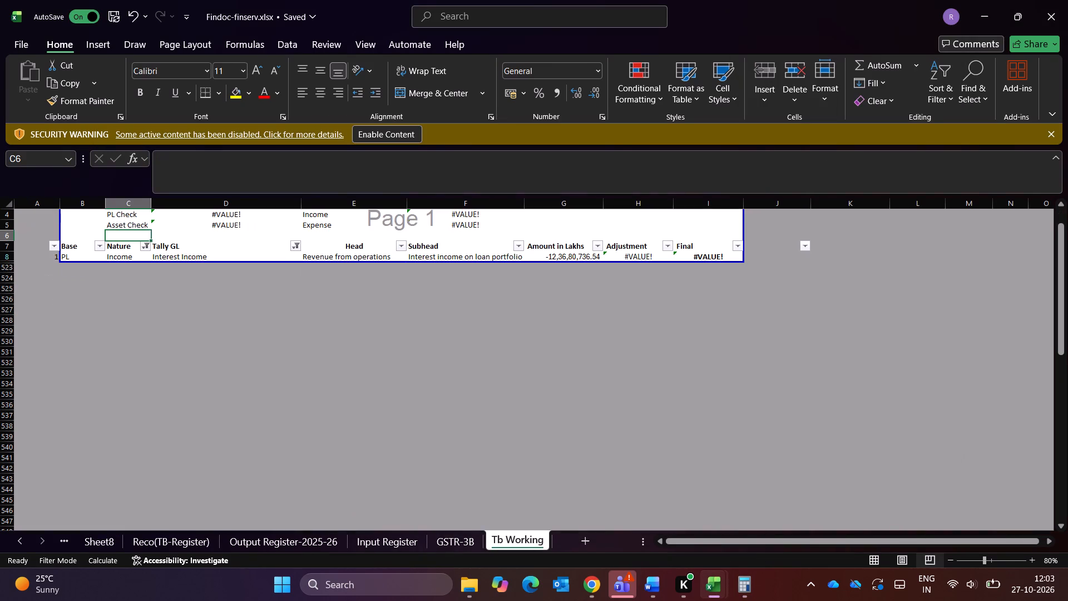
pyautogui.click(193, 534)
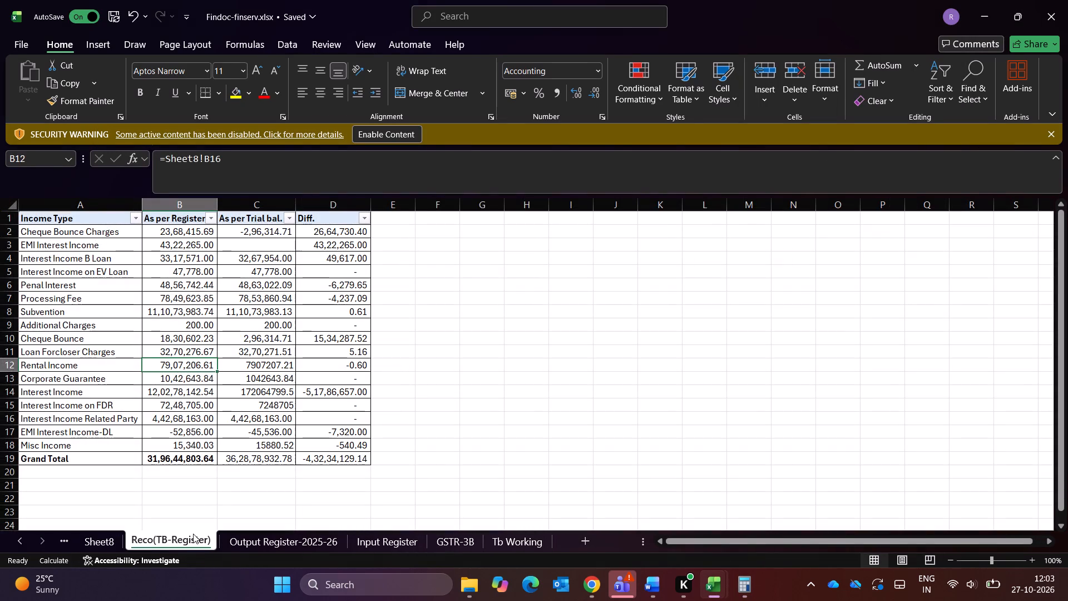
# Open the Income Type column's filter and search it for "interest" with a trailing space.
pyautogui.click(78, 262)
pyautogui.press('Up')
pyautogui.press('Up')
pyautogui.press('Up')
pyautogui.hotkey('alt', 'Down')
pyautogui.hotkey('alt', 'Down')
pyautogui.hotkey('alt', 'Down')
pyautogui.hotkey('alt', 'Down')
pyautogui.hotkey('alt', 'Down')
pyautogui.hotkey('alt', 'Down')
pyautogui.hotkey('alt', 'Down')
pyautogui.hotkey('alt', 'Down')
pyautogui.hotkey('alt', 'Down')
pyautogui.hotkey('alt', 'Down')
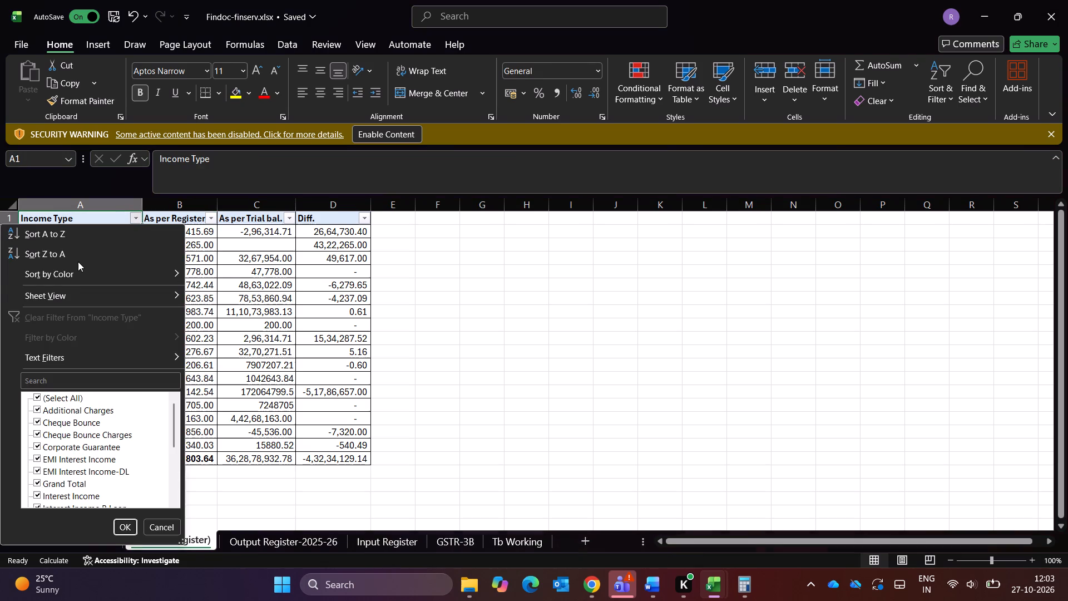
pyautogui.press('Up')
pyautogui.write('ineters')
pyautogui.press('BackSpace')
pyautogui.press('BackSpace')
pyautogui.press('BackSpace')
pyautogui.press('BackSpace')
pyautogui.press('BackSpace')
pyautogui.write('terst')
pyautogui.press('BackSpace')
pyautogui.press('BackSpace')
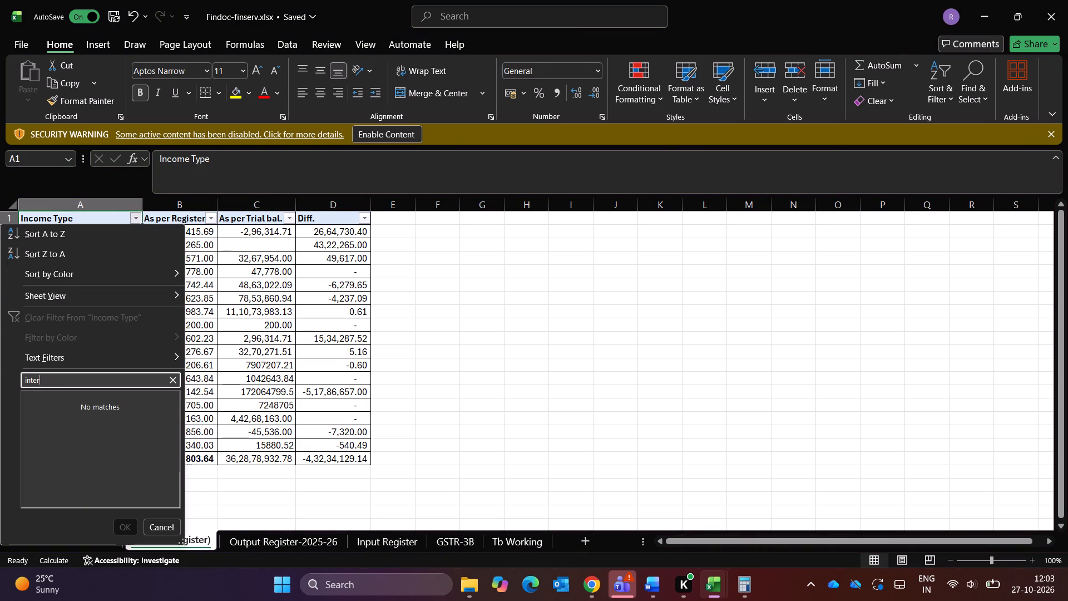
pyautogui.write('es')
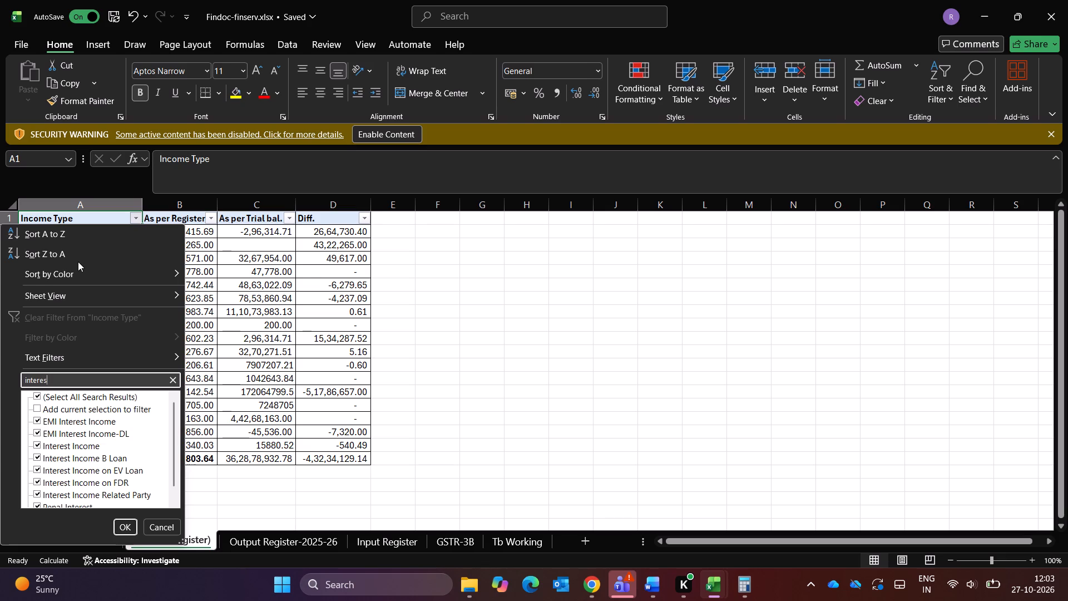
pyautogui.write('t')
pyautogui.press('space')
# Exclude Interest Income Related Party from the matching income types and apply the filter.
pyautogui.press('Down')
pyautogui.press('Down')
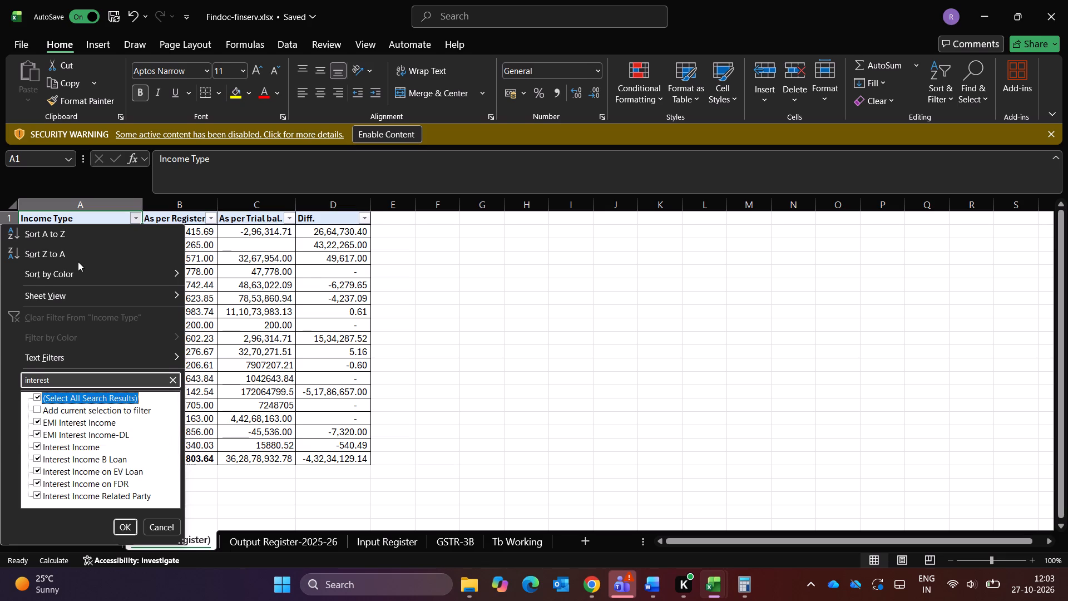
pyautogui.press('Down')
pyautogui.press('Down')
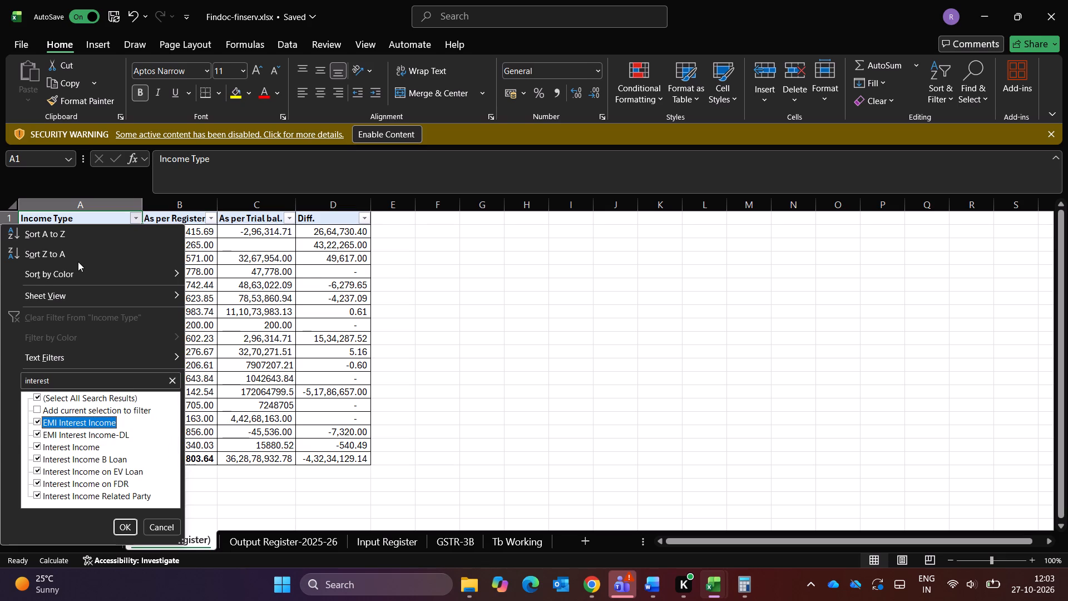
pyautogui.press('Down')
pyautogui.press('Down')
pyautogui.press('Down')
pyautogui.press('Down')
pyautogui.press('Down')
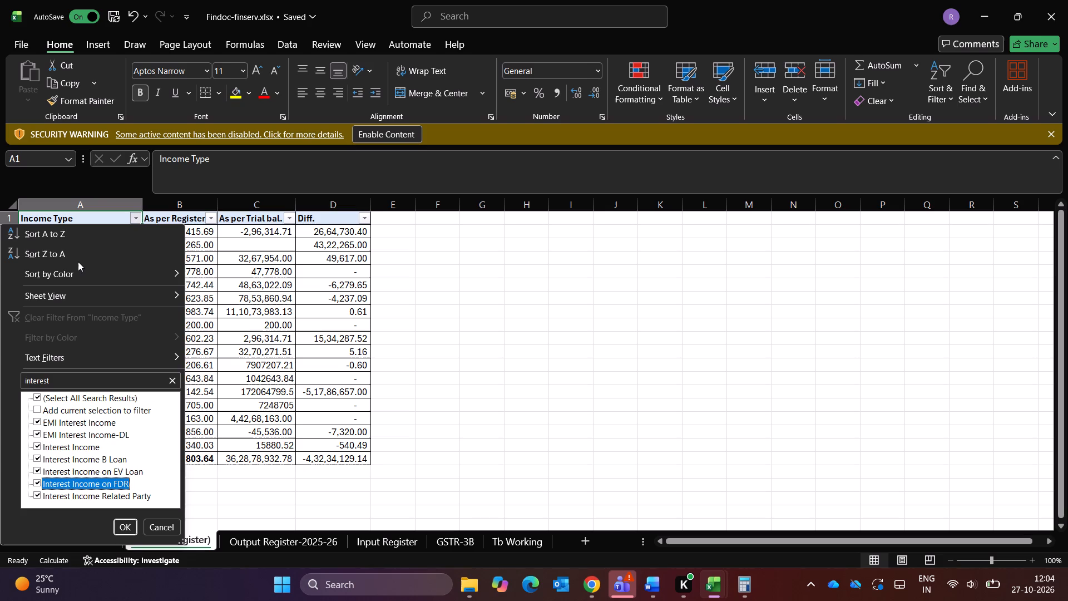
pyautogui.press('Down')
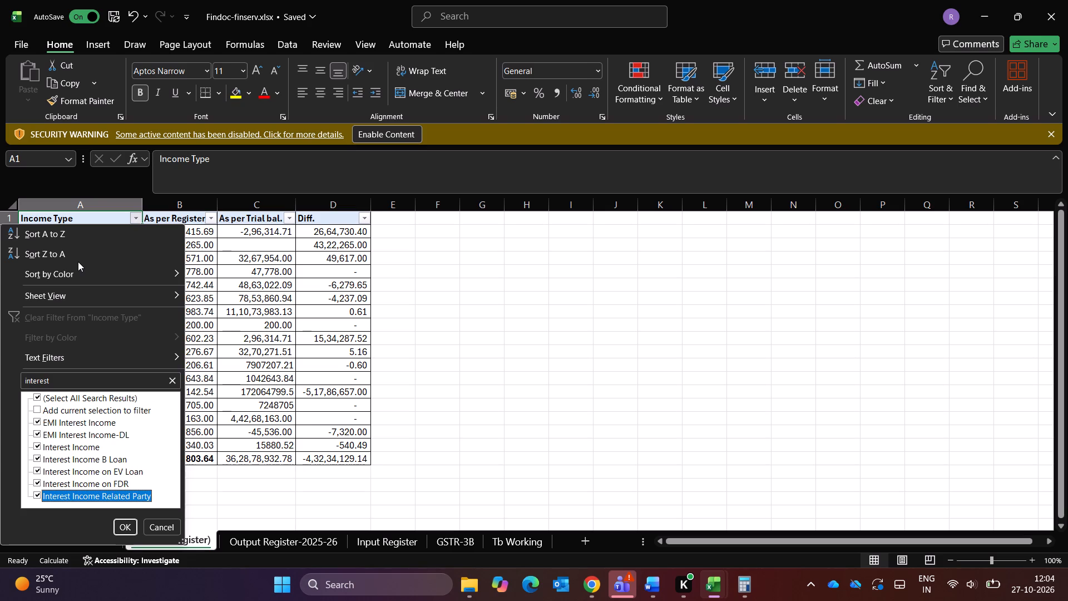
pyautogui.press('space')
pyautogui.press('Return')
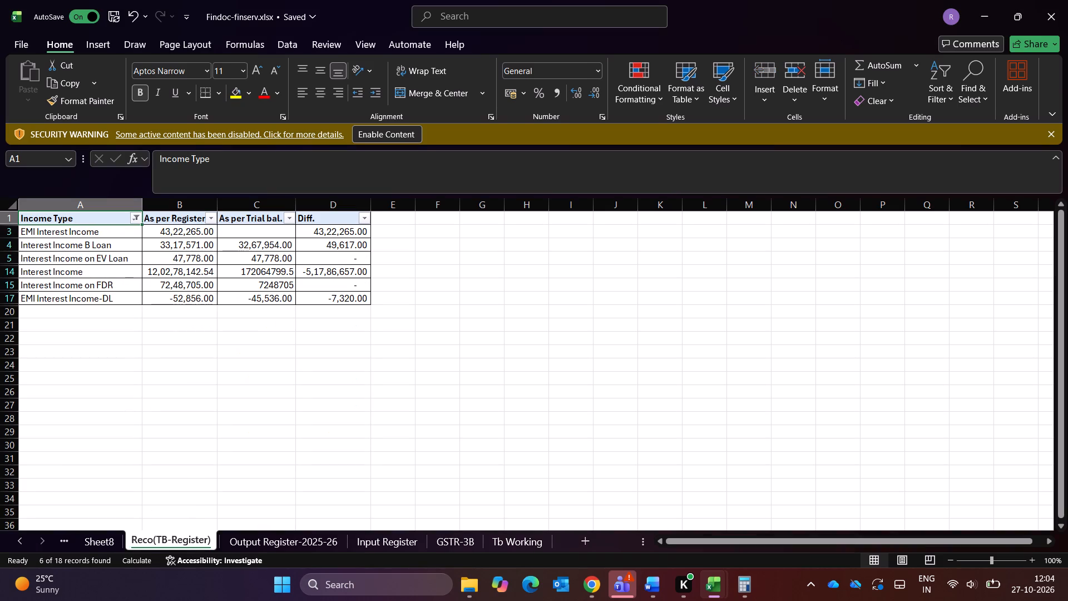
# Examine the register, trial balance and difference figures of the filtered interest income rows.
pyautogui.press('Down')
pyautogui.press('Right')
pyautogui.press('Right')
pyautogui.press('Right')
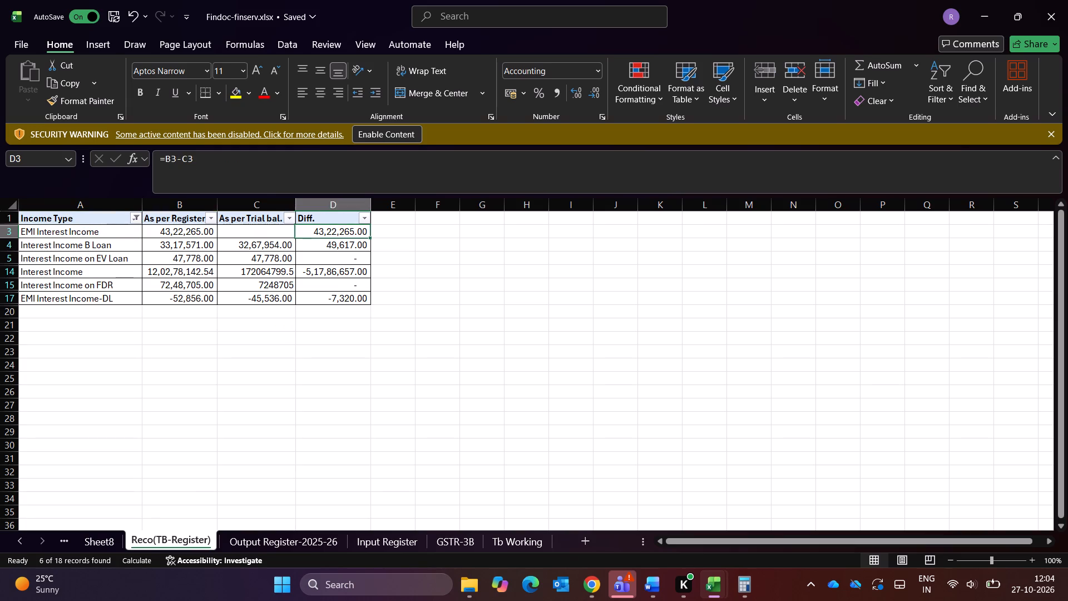
pyautogui.press('Left')
pyautogui.press('Left')
pyautogui.press('Left')
pyautogui.press('Left')
pyautogui.press('Left')
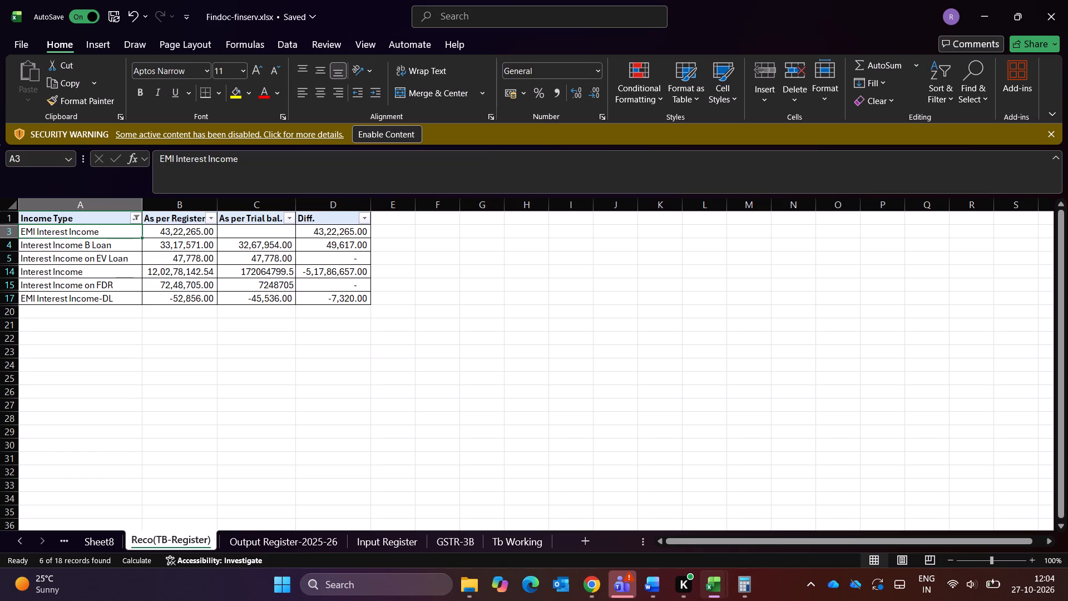
# Switch to the Financials_Mar_2026 workbook's Tb Working sheet and filter its Tally GL column by "emi".
pyautogui.hotkey('alt', 'Tab')
pyautogui.press('Up')
pyautogui.press('Left')
pyautogui.press('Left')
pyautogui.press('Left')
pyautogui.press('Left')
pyautogui.press('Escape')
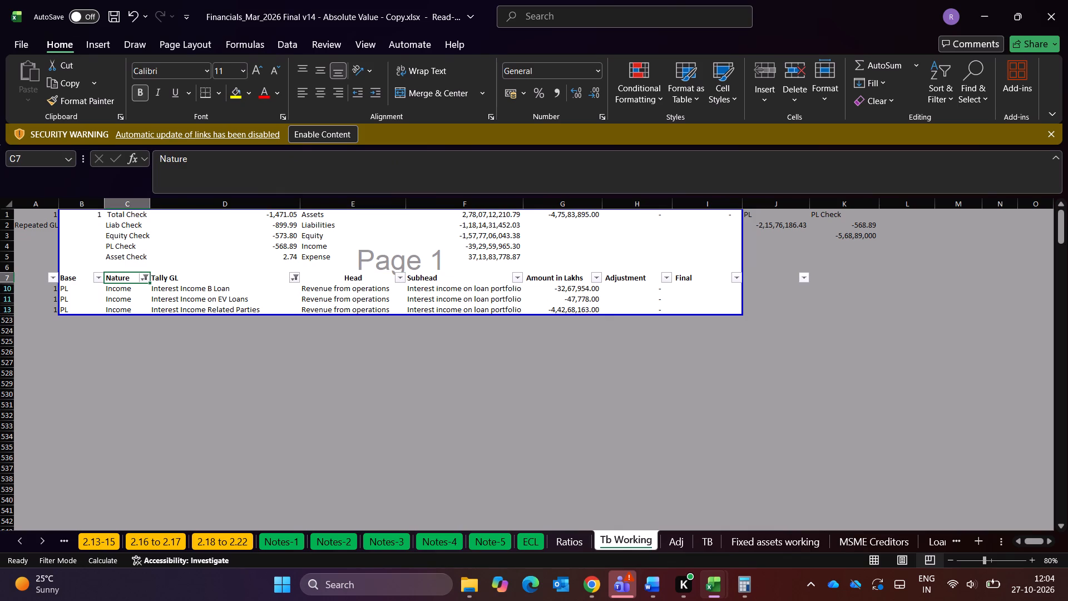
pyautogui.press('Right')
pyautogui.hotkey('alt', 'Down')
pyautogui.hotkey('alt', 'Down')
pyautogui.hotkey('alt', 'Down')
pyautogui.hotkey('alt', 'Down')
pyautogui.hotkey('alt', 'Down')
pyautogui.hotkey('alt', 'Down')
pyautogui.hotkey('alt', 'Down')
pyautogui.hotkey('alt', 'Down')
pyautogui.press('Down')
pyautogui.press('Down')
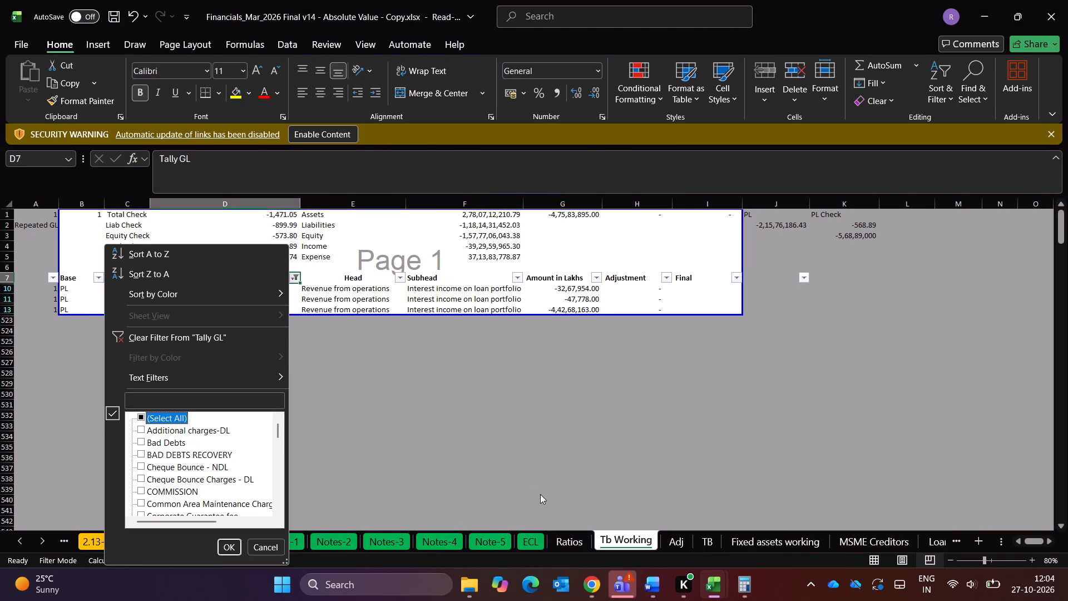
pyautogui.press('Up')
pyautogui.write('emi')
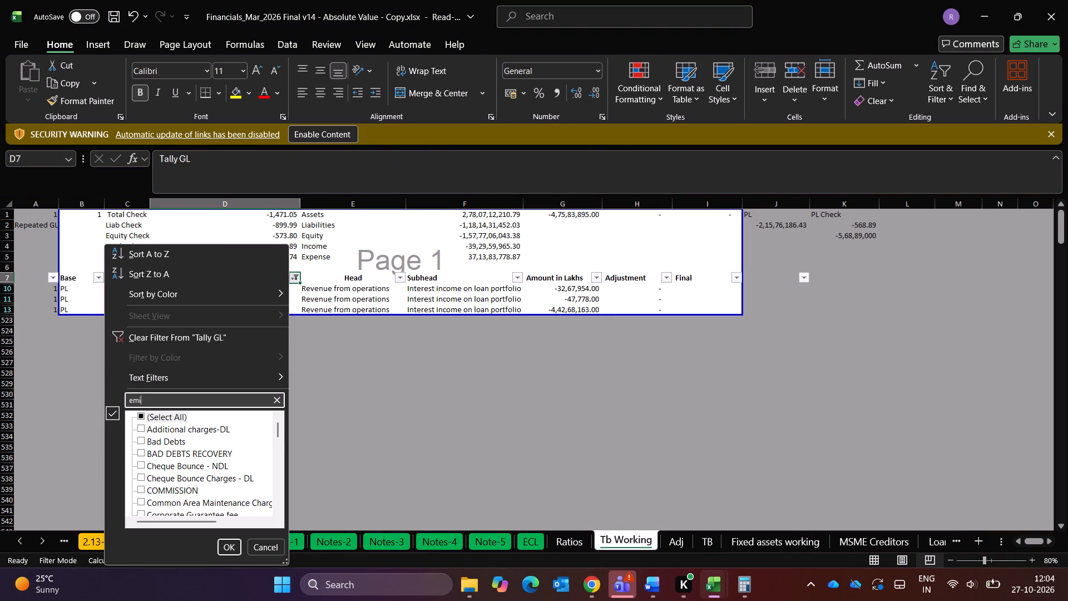
pyautogui.press('space')
pyautogui.press('Return')
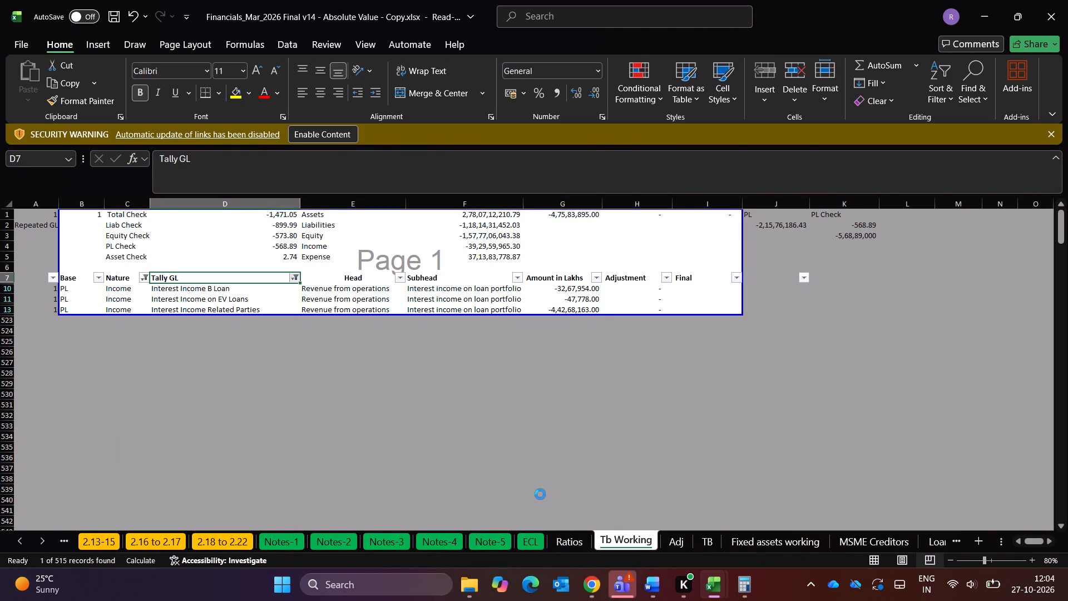
# Review the register figures of the filtered interest income rows in Findoc-finserv.xlsx's Reco(TB-Register) sheet.
pyautogui.hotkey('alt', 'Tab')
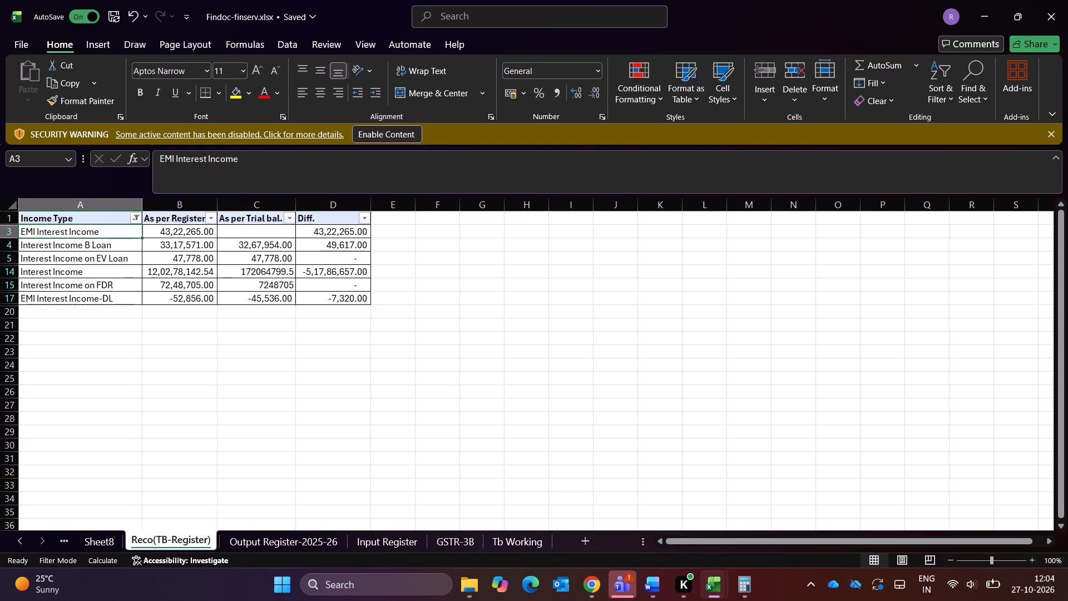
pyautogui.press('Right')
pyautogui.press('Down')
pyautogui.press('Down')
pyautogui.press('Up')
pyautogui.press('Up')
pyautogui.press('Down')
pyautogui.press('Down')
pyautogui.press('Down')
pyautogui.press('Down')
pyautogui.hotkey('alt', 'Tab')
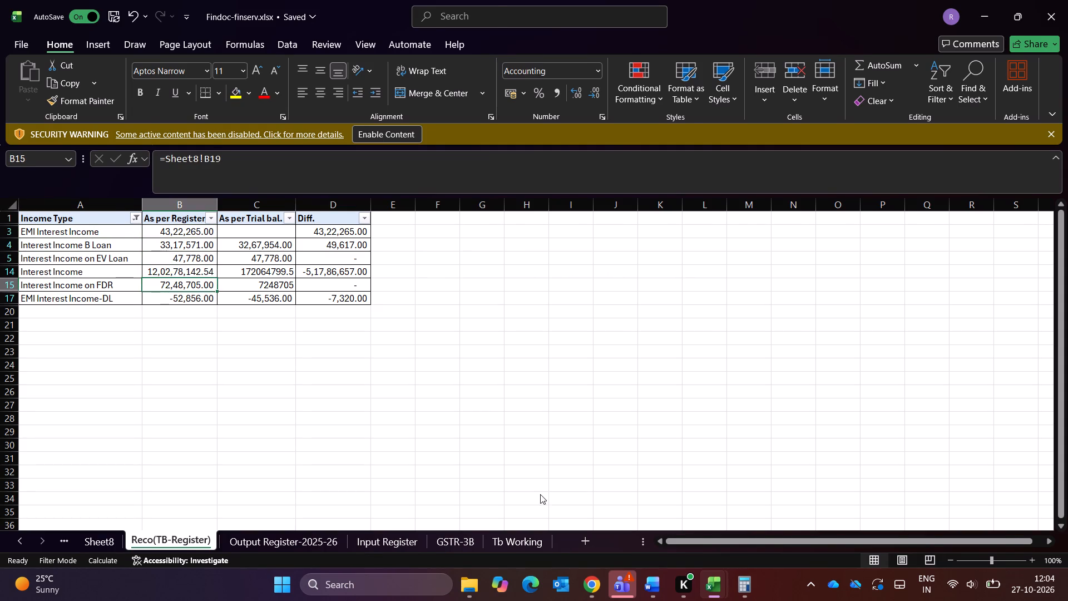
pyautogui.hotkey('alt', 'Tab')
# Check EMI Interest Income-DL's amount in Tb Working against the As per Trial bal. entries in Reco(TB-Register), including their source formulas.
pyautogui.hotkey('alt', 'Tab')
pyautogui.press('Right')
pyautogui.press('Right')
pyautogui.press('Right')
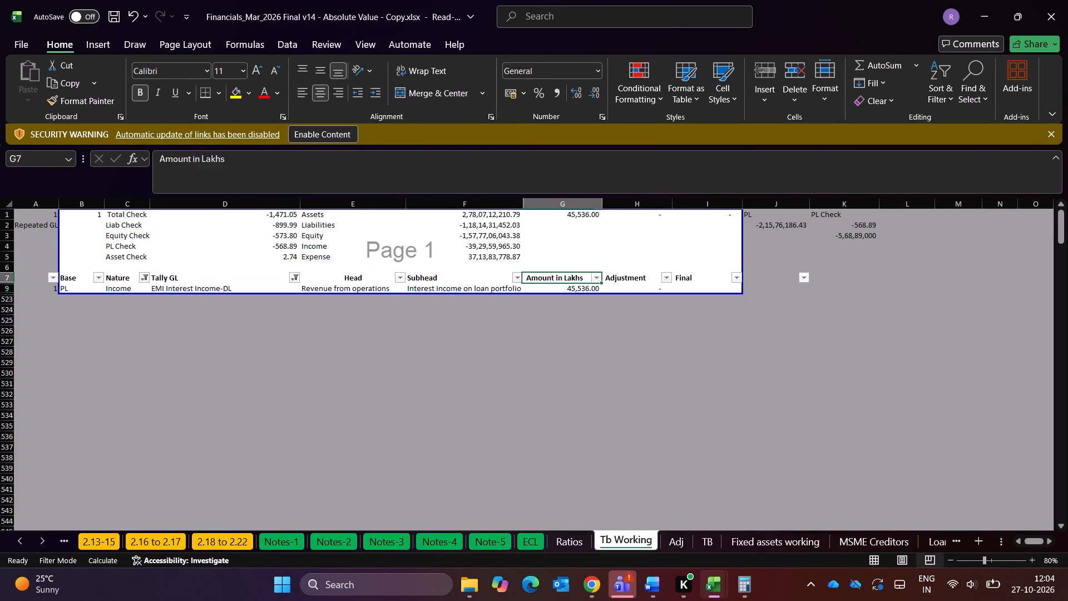
pyautogui.press('Right')
pyautogui.press('Down')
pyautogui.press('Left')
pyautogui.hotkey('alt', 'Tab')
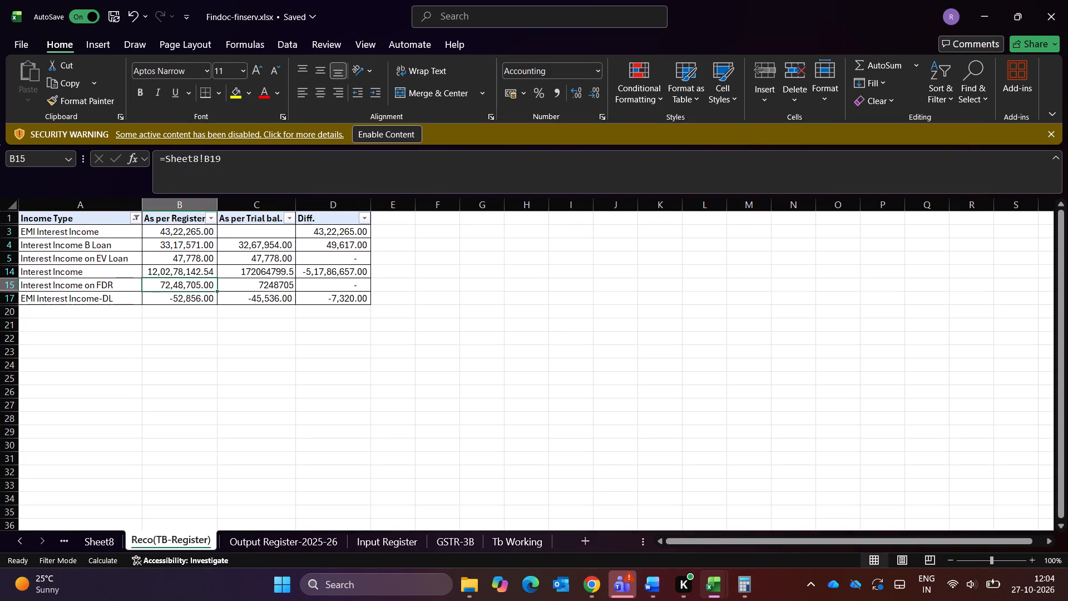
pyautogui.press('Down')
pyautogui.press('Right')
pyautogui.press('Up')
pyautogui.press('Up')
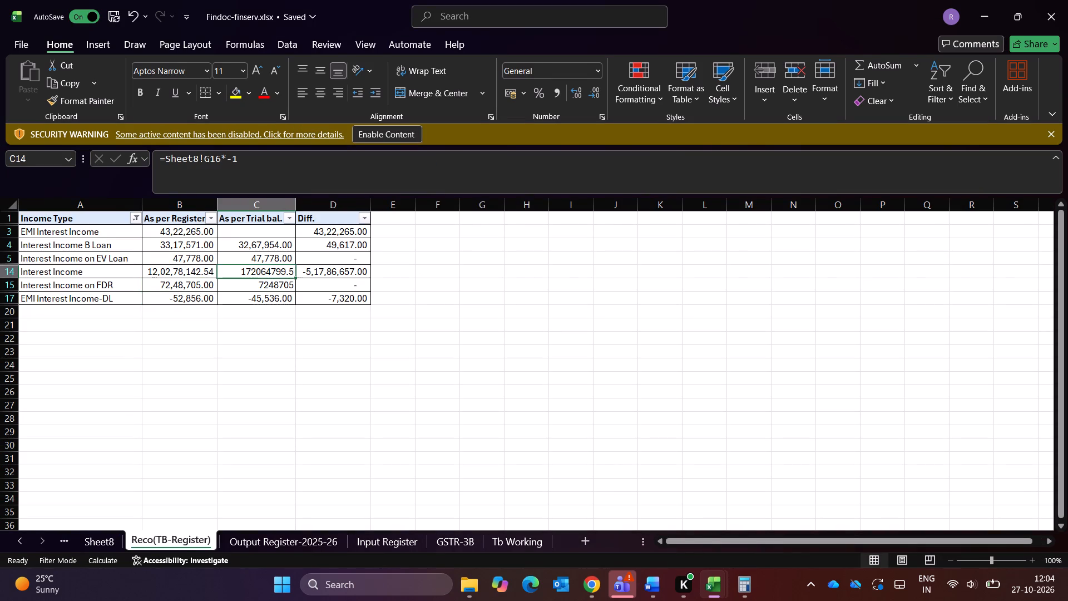
pyautogui.press('Down')
pyautogui.press('Down')
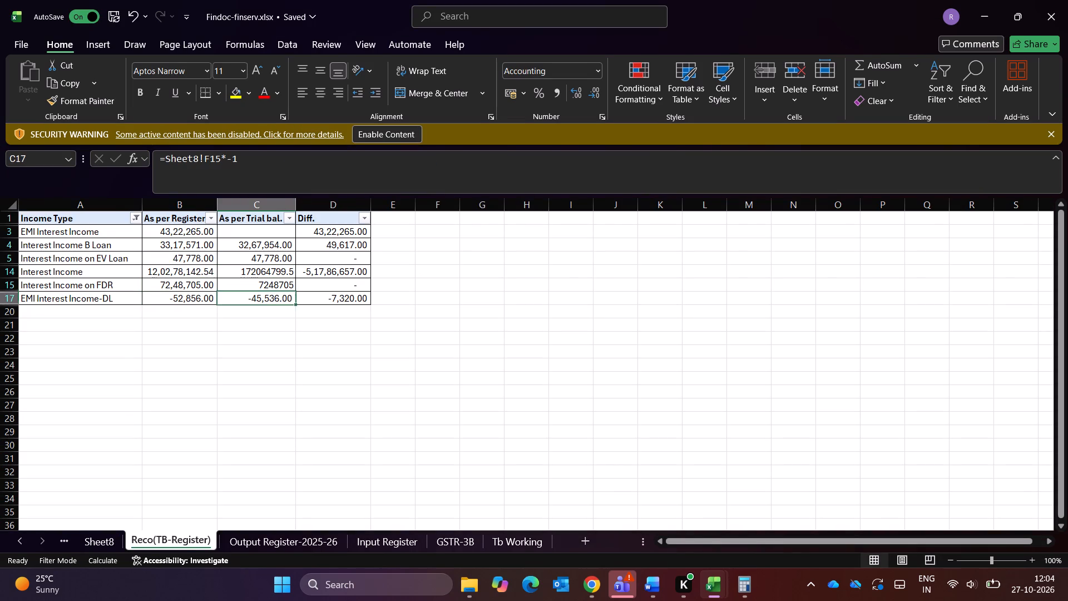
pyautogui.press('Up')
pyautogui.press('Up')
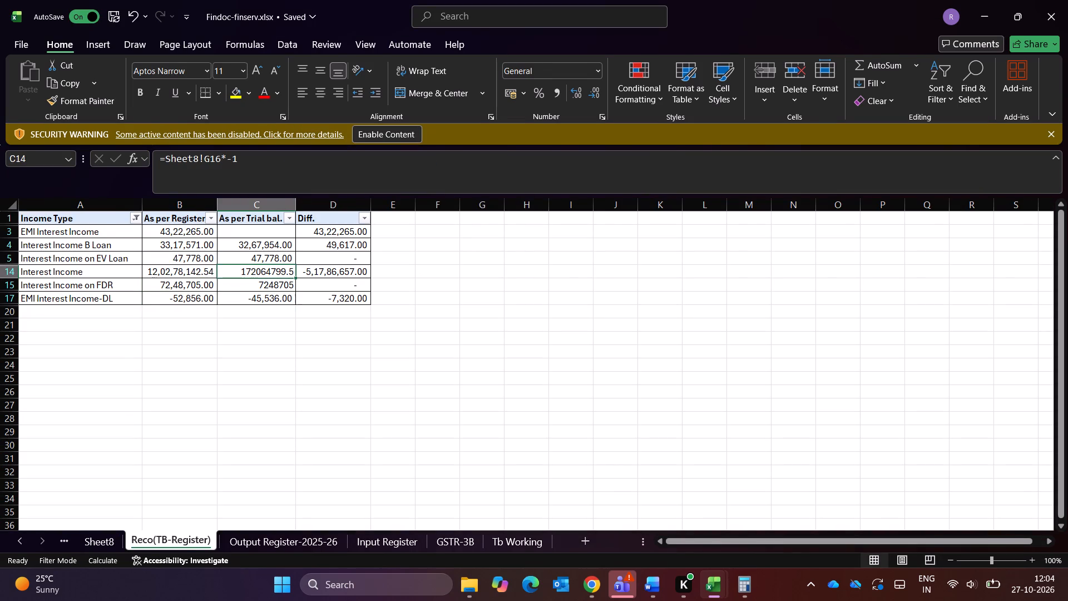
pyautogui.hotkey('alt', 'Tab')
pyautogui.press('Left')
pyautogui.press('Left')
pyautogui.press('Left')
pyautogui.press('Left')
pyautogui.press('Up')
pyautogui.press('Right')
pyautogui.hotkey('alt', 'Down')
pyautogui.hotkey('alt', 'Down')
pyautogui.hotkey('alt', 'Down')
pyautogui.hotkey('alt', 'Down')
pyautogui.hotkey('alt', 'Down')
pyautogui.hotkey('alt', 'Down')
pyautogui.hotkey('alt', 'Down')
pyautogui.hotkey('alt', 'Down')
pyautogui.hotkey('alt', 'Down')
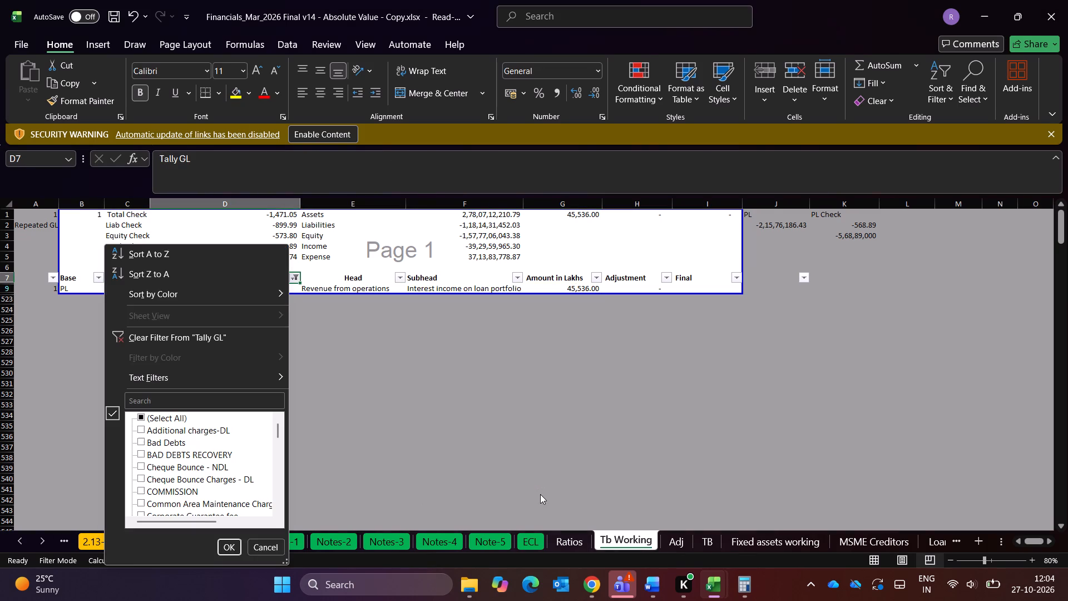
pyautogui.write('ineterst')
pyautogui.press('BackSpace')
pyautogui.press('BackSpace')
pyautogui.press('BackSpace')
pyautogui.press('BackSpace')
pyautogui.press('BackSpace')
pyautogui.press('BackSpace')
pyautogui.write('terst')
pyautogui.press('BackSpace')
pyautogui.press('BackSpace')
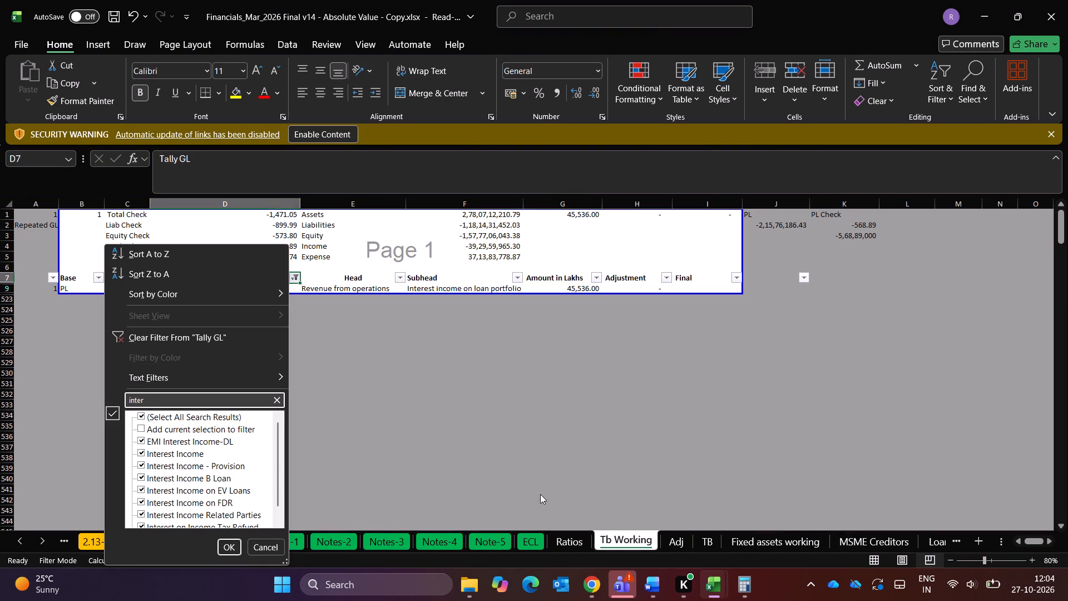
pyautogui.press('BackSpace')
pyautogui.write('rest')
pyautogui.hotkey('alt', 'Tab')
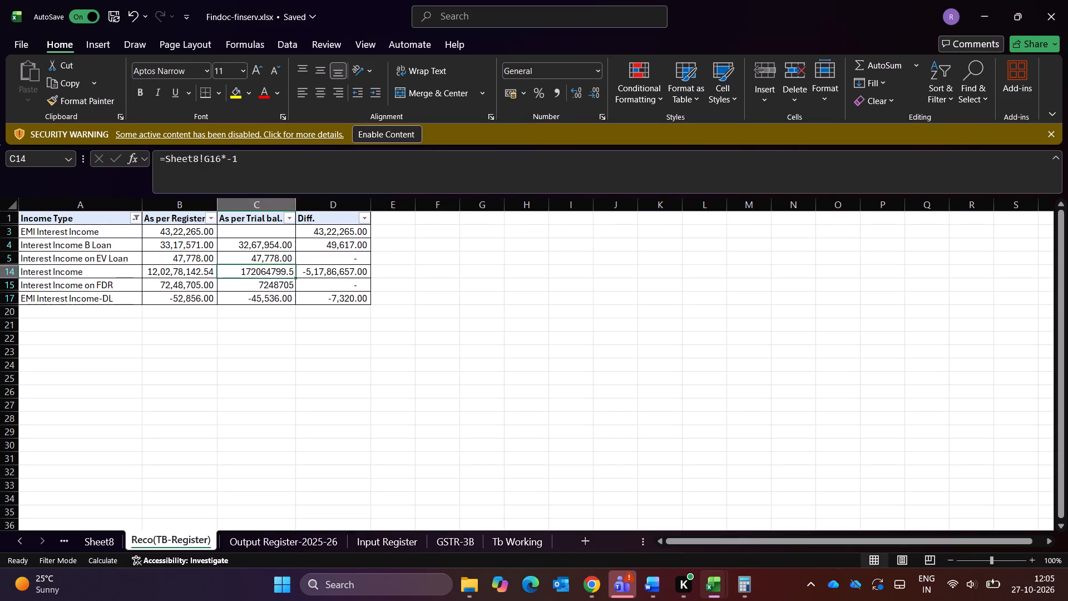
# Open the Tally GL column's filter in Tb Working and search it for "interest".
pyautogui.hotkey('alt', 'Tab')
pyautogui.hotkey('alt', 'Down')
pyautogui.hotkey('alt', 'Down')
pyautogui.hotkey('alt', 'Down')
pyautogui.hotkey('alt', 'Down')
pyautogui.hotkey('alt', 'Down')
pyautogui.hotkey('alt', 'Down')
pyautogui.hotkey('alt', 'Down')
pyautogui.hotkey('alt', 'Down')
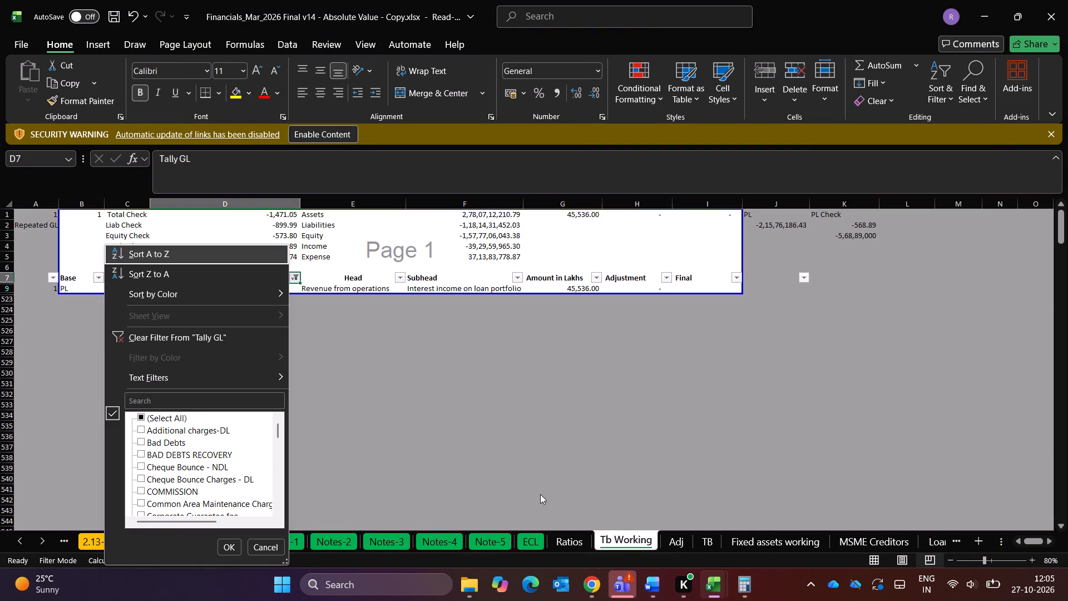
pyautogui.press('Down')
pyautogui.write('in')
pyautogui.write('tert')
pyautogui.press('BackSpace')
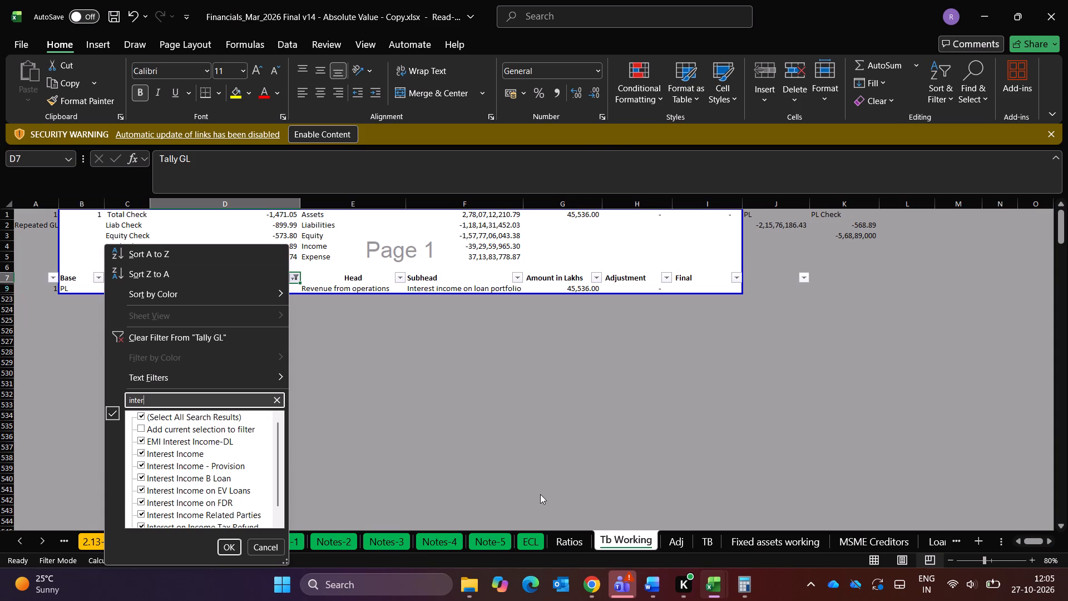
pyautogui.write('est')
# Keep only Interest Income selected among the matching Tally GL ledgers and apply the filter.
pyautogui.press('Down')
pyautogui.press('Down')
pyautogui.press('Down')
pyautogui.press('Up')
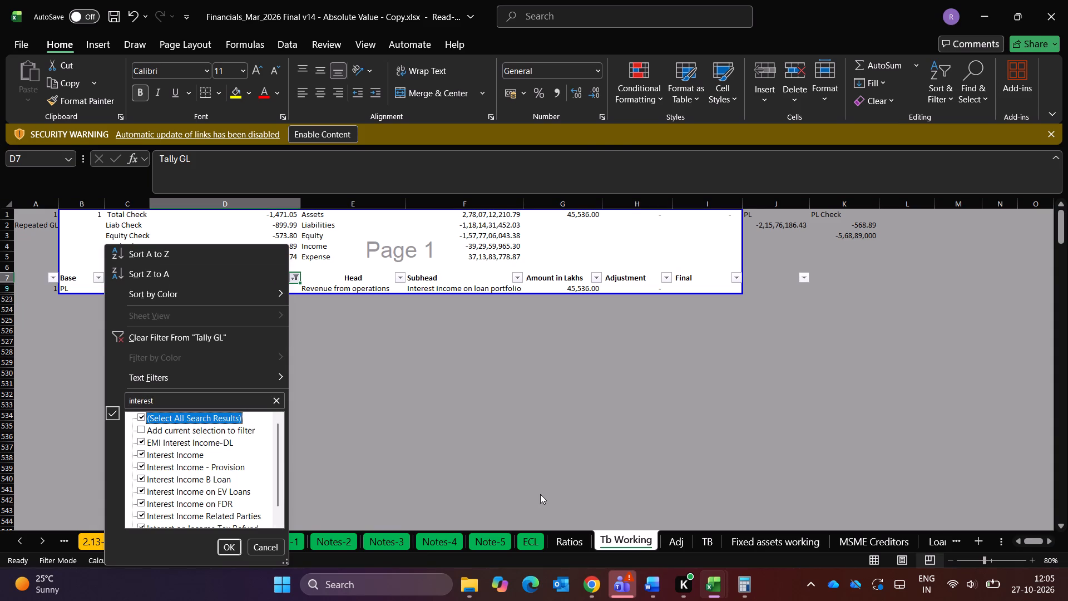
pyautogui.press('space')
pyautogui.press('Down')
pyautogui.press('Down')
pyautogui.press('Down')
pyautogui.press('space')
pyautogui.press('Down')
pyautogui.press('Down')
pyautogui.press('Down')
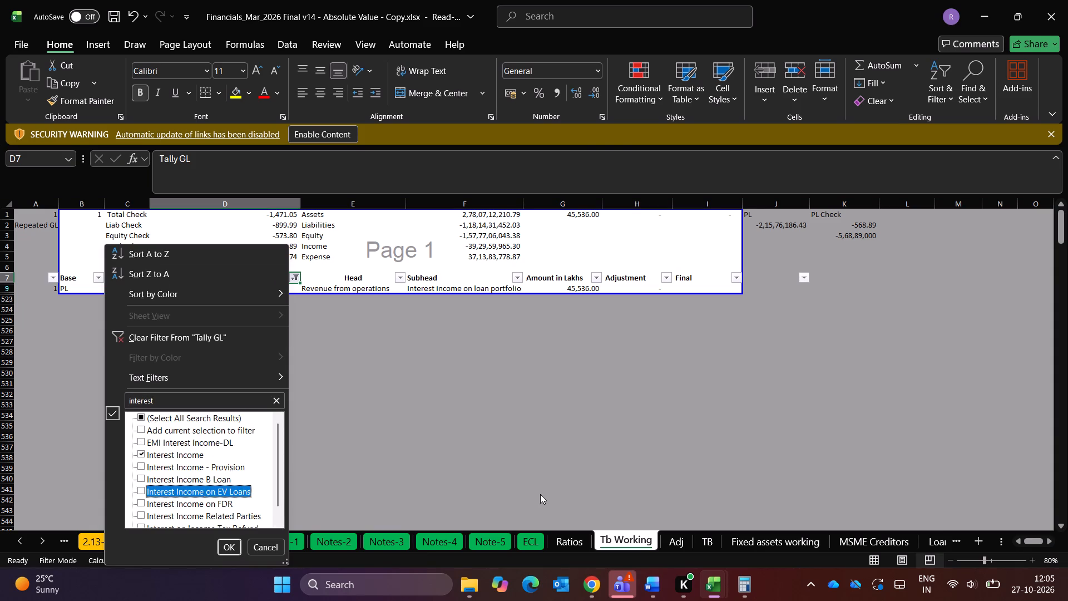
pyautogui.press('Down')
pyautogui.press('Down')
pyautogui.press('Down')
pyautogui.press('Down')
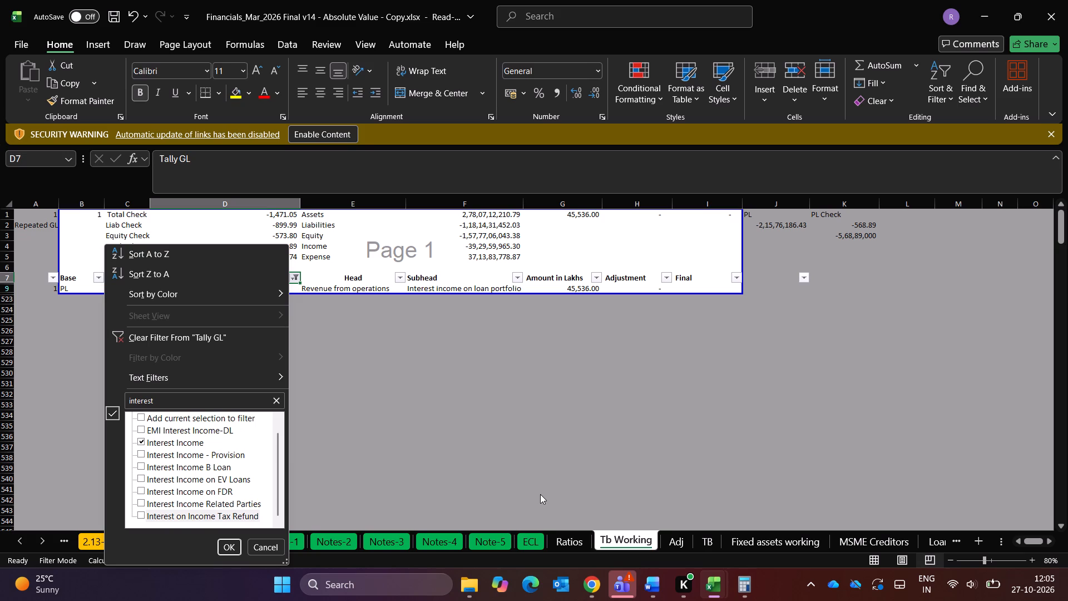
pyautogui.press('Up')
pyautogui.press('Up')
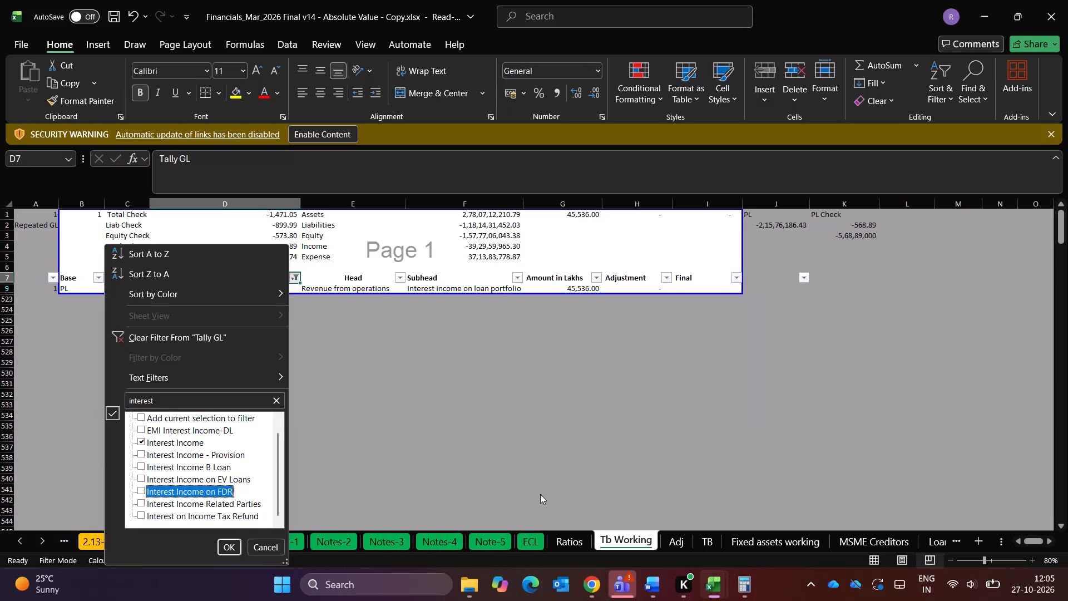
pyautogui.press('Up')
pyautogui.press('Up')
pyautogui.press('Up')
pyautogui.press('Up')
pyautogui.press('Return')
# Inspect the Interest Income ledger's Adjustment and Amount in Lakhs cells, including the formula behind the amount.
pyautogui.press('Right')
pyautogui.press('Right')
pyautogui.press('Right')
pyautogui.press('Right')
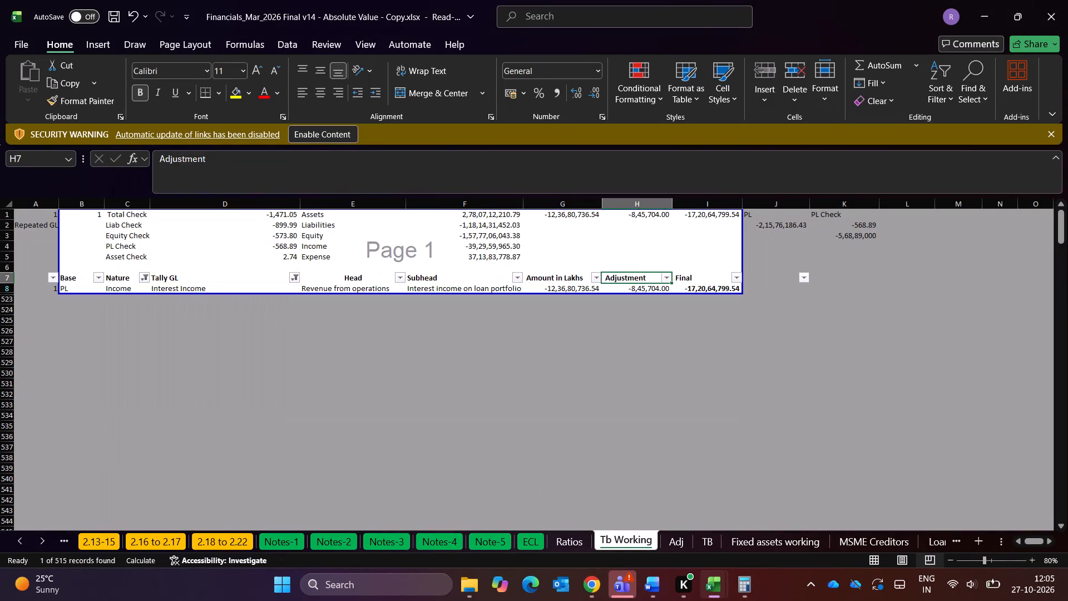
pyautogui.press('Down')
pyautogui.press('Left')
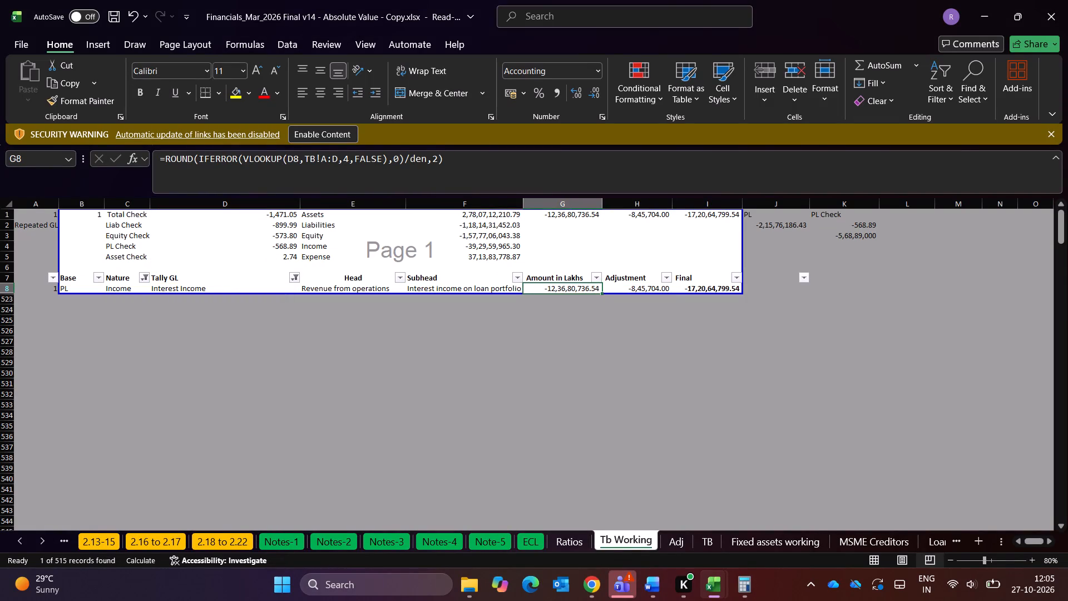
# Check the note 2.18 interest income figures in the 2.18 to 2.22 sheet, then return to Tb Working.
pyautogui.click(218, 540)
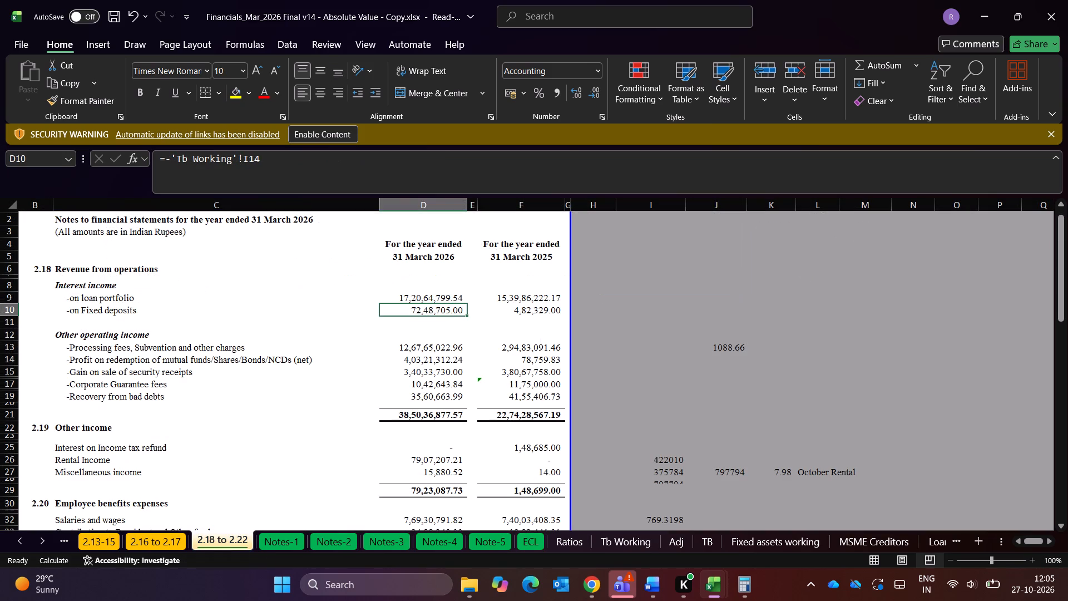
pyautogui.click(706, 544)
pyautogui.click(606, 545)
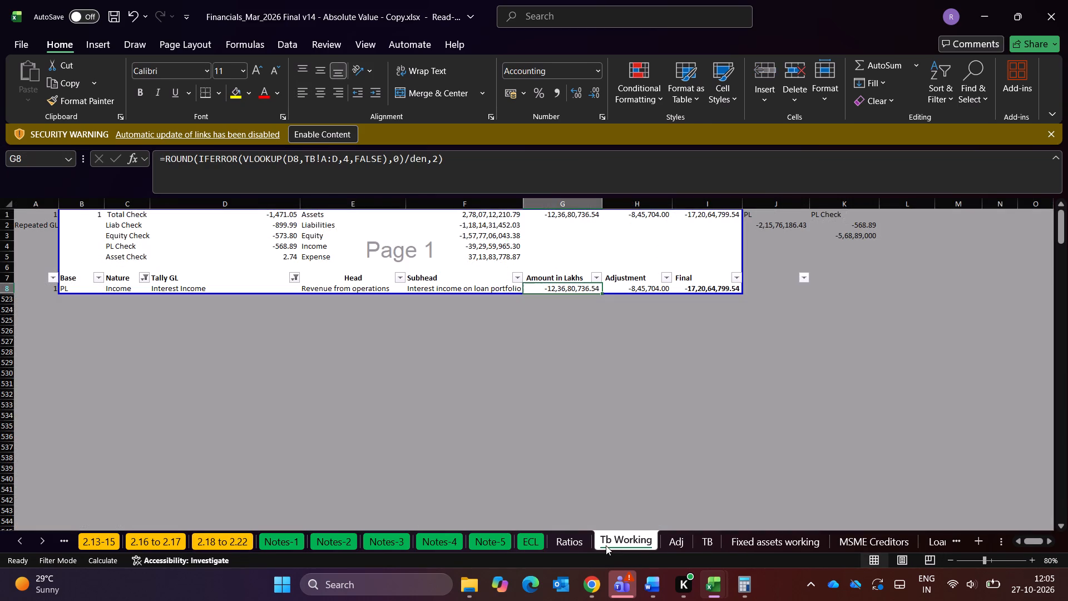
# Open the TB sheet and locate the Interest Income ledger under Indirect Incomes.
pyautogui.click(706, 540)
pyautogui.scroll(6, 572, 454)
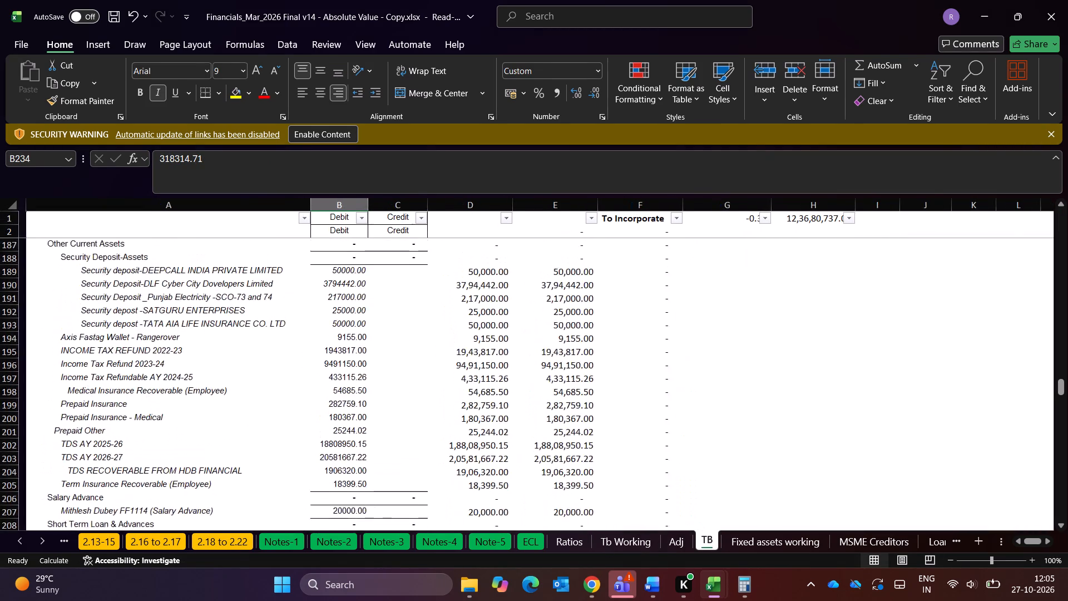
pyautogui.scroll(5, 572, 454)
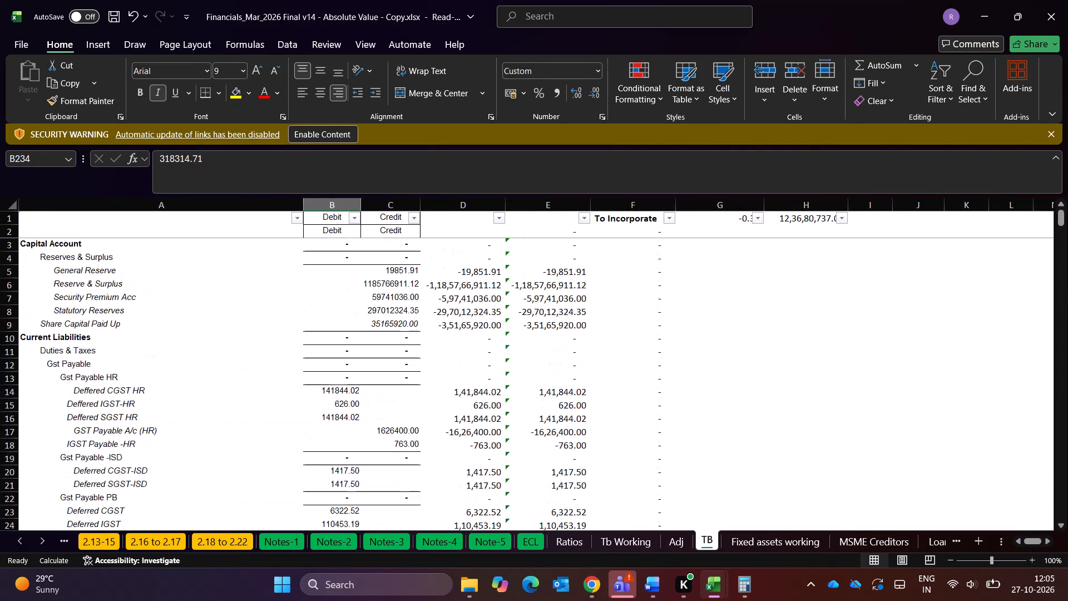
pyautogui.scroll(1, 572, 454)
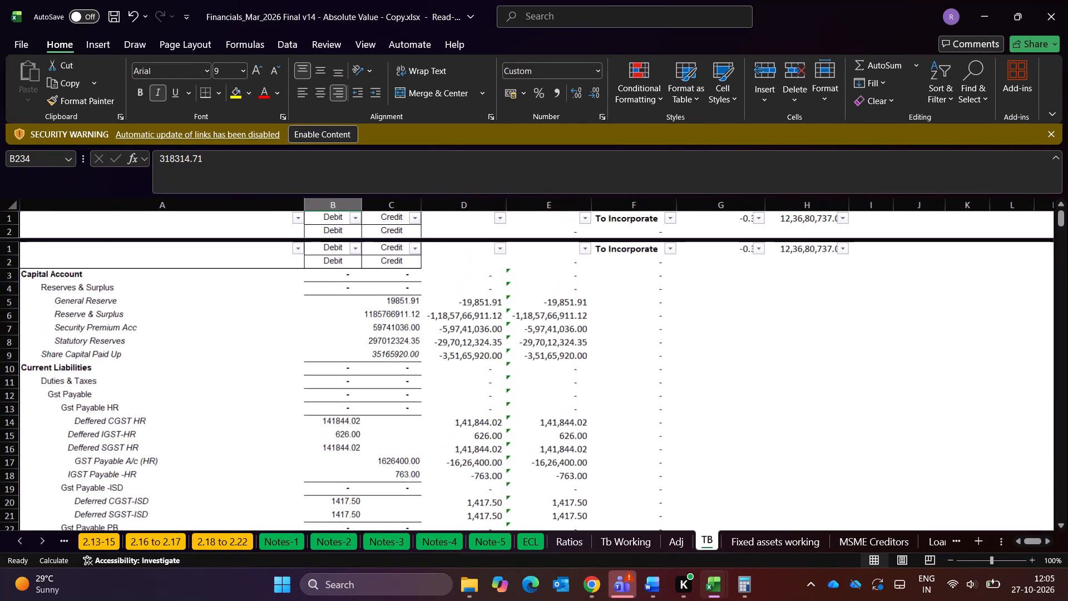
pyautogui.scroll(-1, 572, 454)
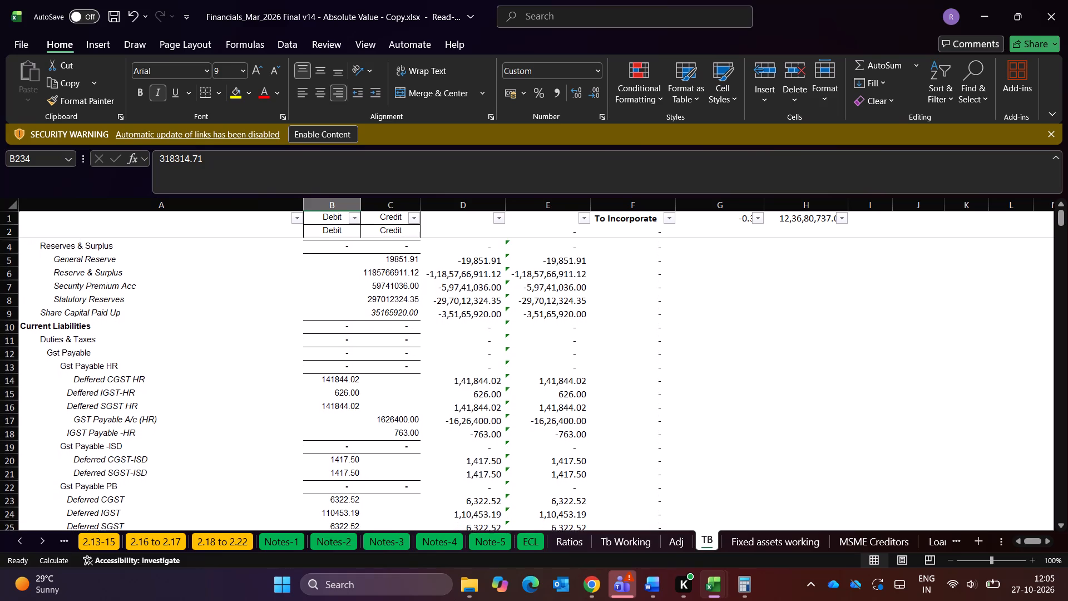
pyautogui.scroll(-1, 572, 454)
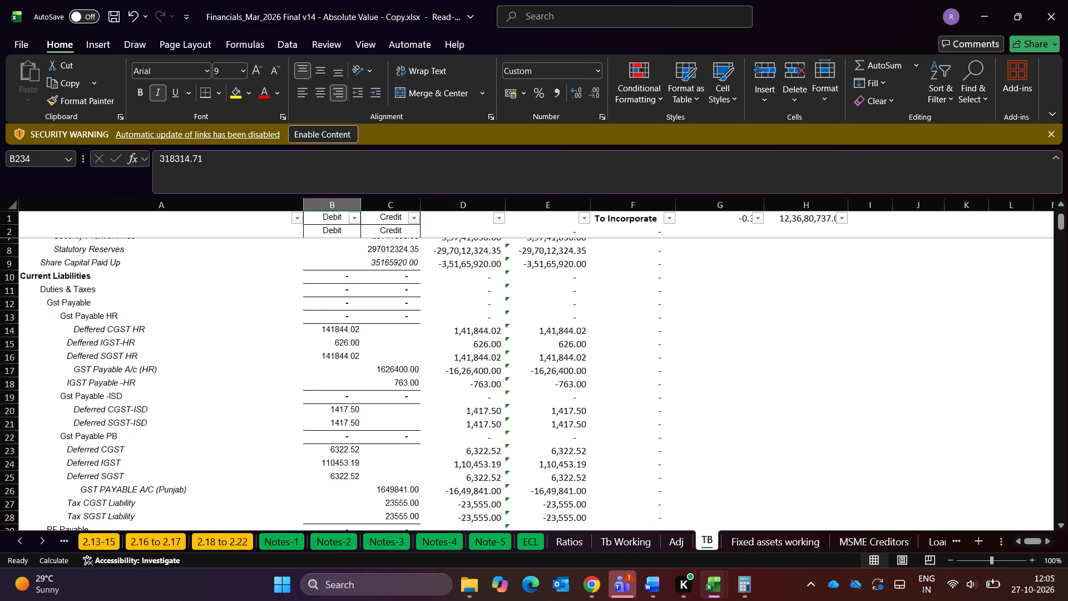
pyautogui.scroll(-2, 572, 454)
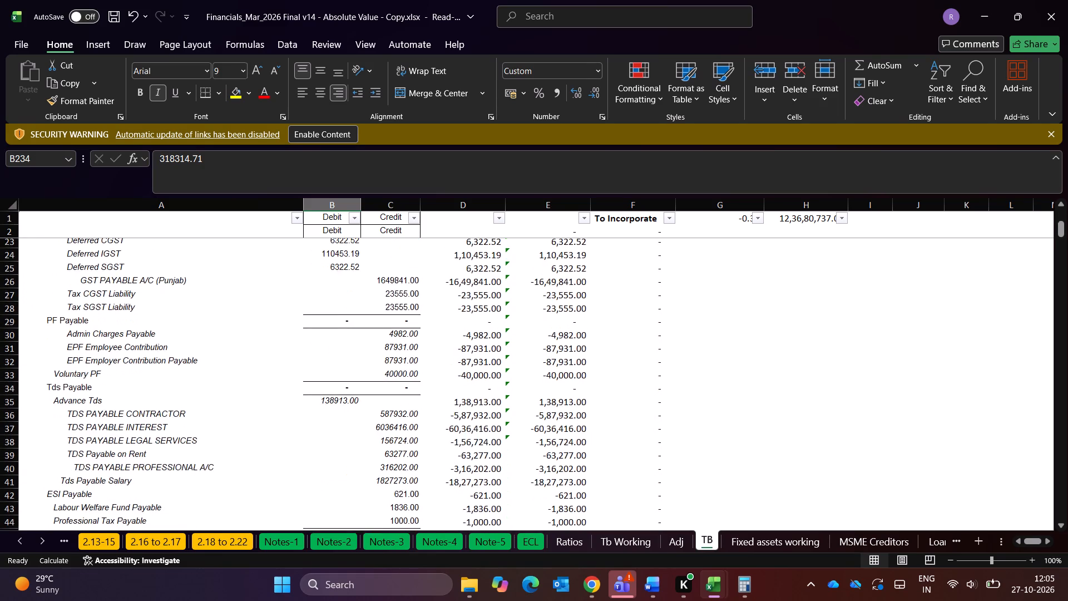
pyautogui.scroll(-2, 572, 454)
pyautogui.scroll(1, 572, 454)
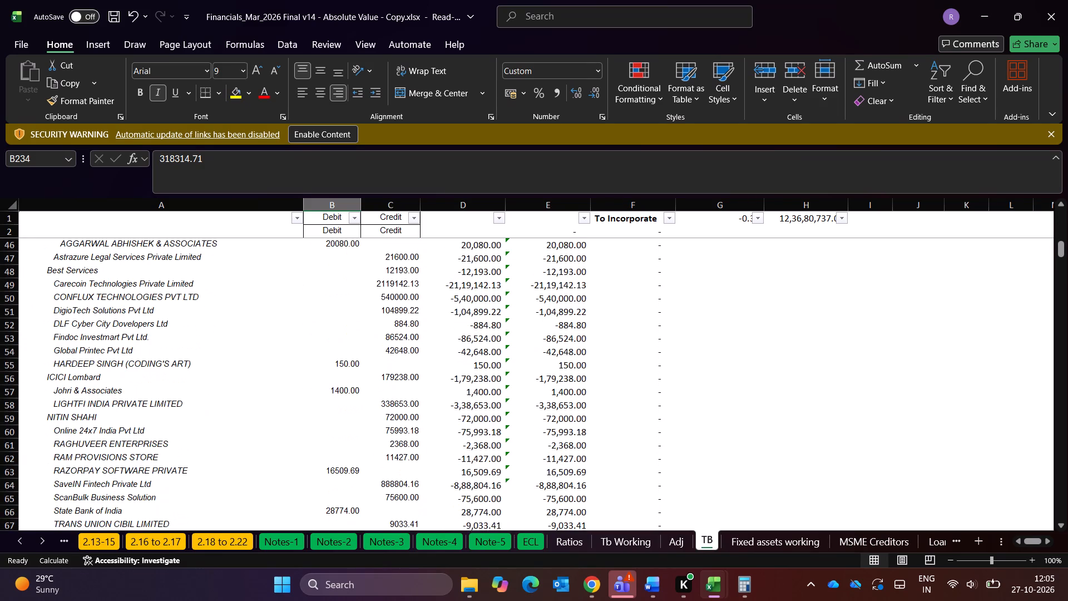
pyautogui.scroll(2, 572, 454)
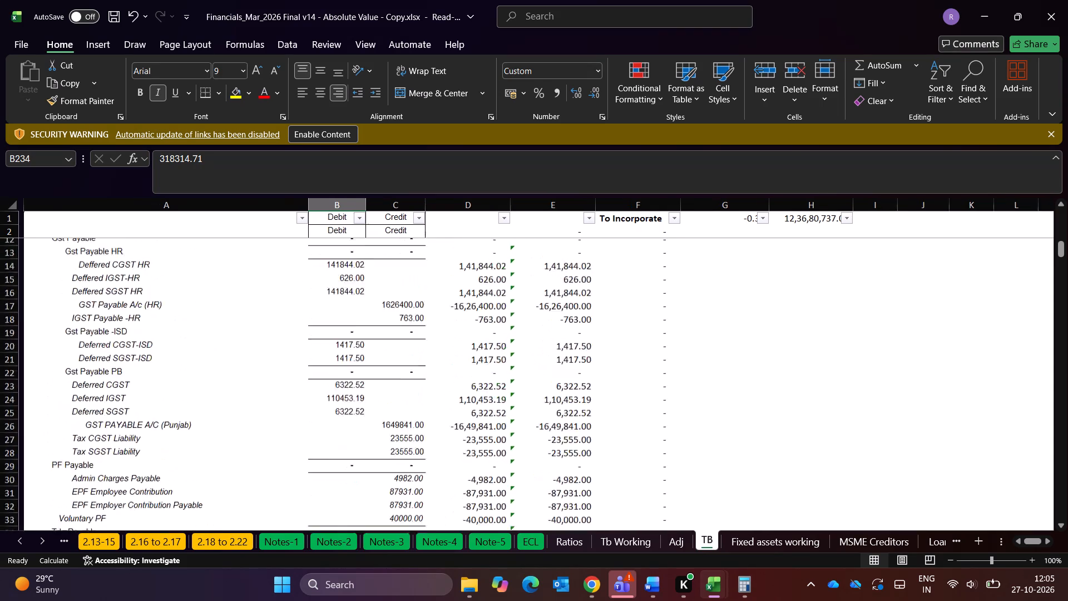
pyautogui.scroll(1, 572, 454)
pyautogui.scroll(-2, 572, 454)
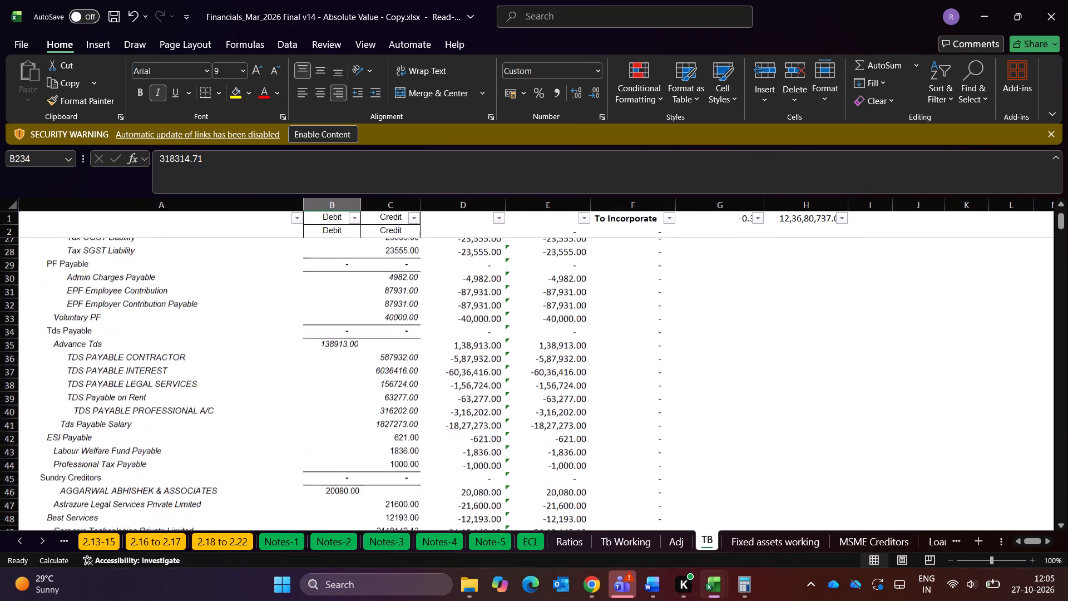
pyautogui.scroll(-4, 572, 454)
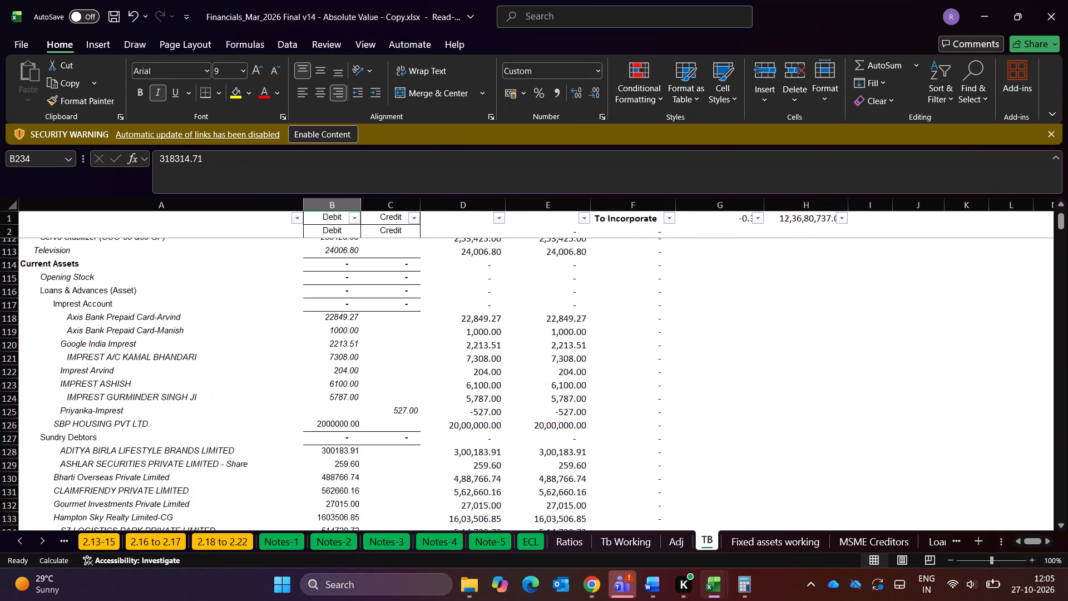
pyautogui.scroll(-3, 572, 454)
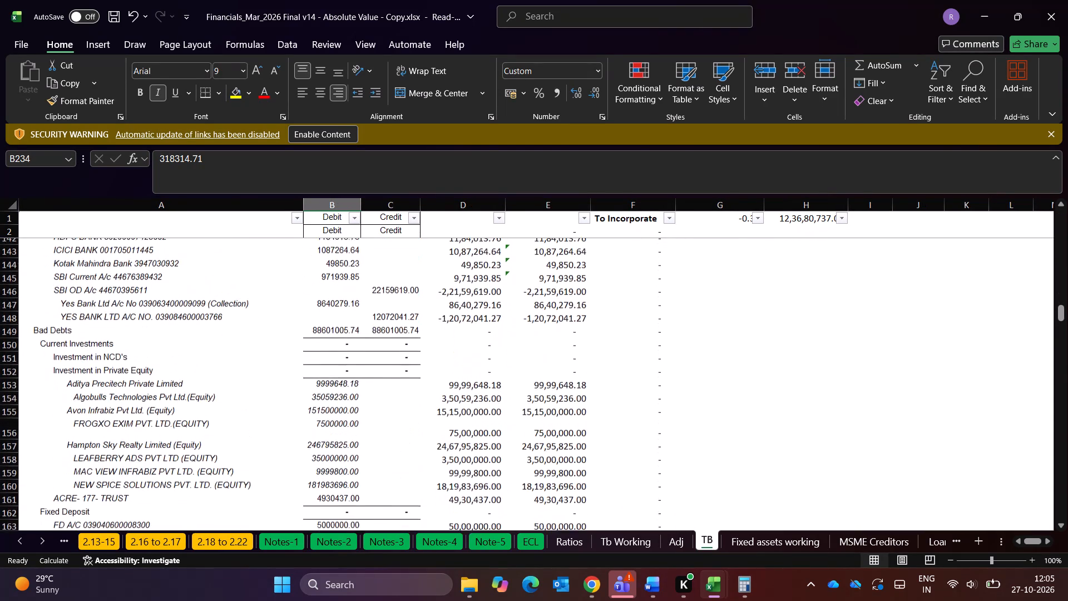
pyautogui.scroll(-5, 572, 454)
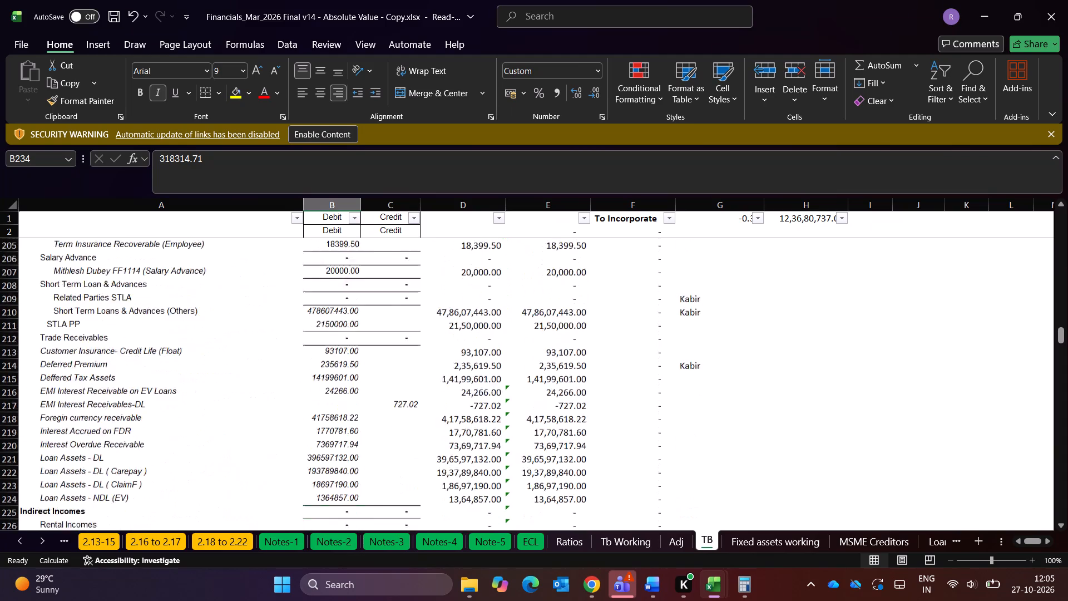
pyautogui.scroll(-1, 572, 454)
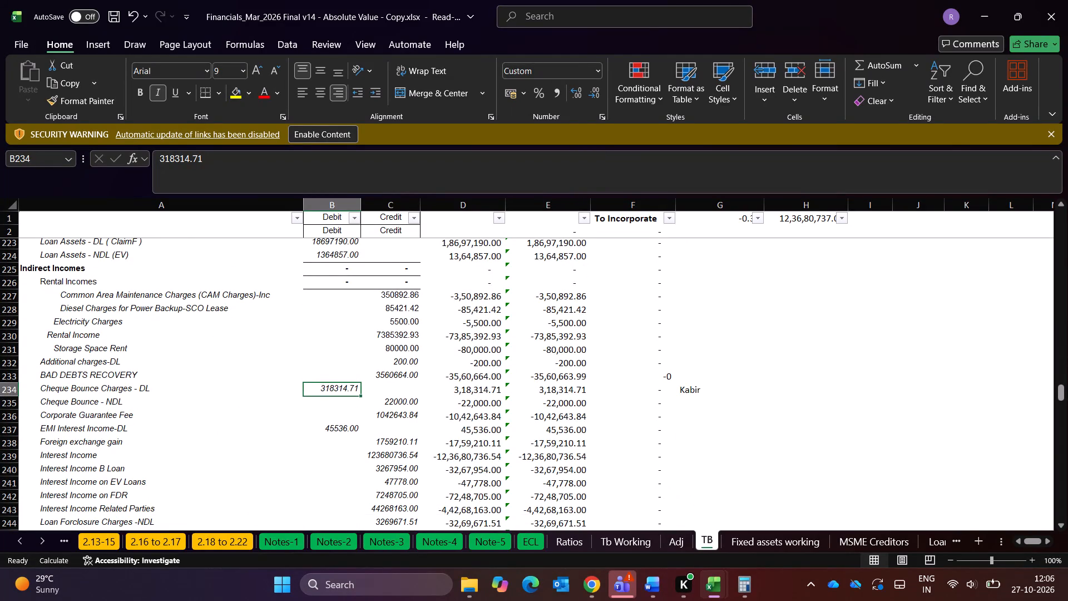
pyautogui.scroll(-1, 572, 454)
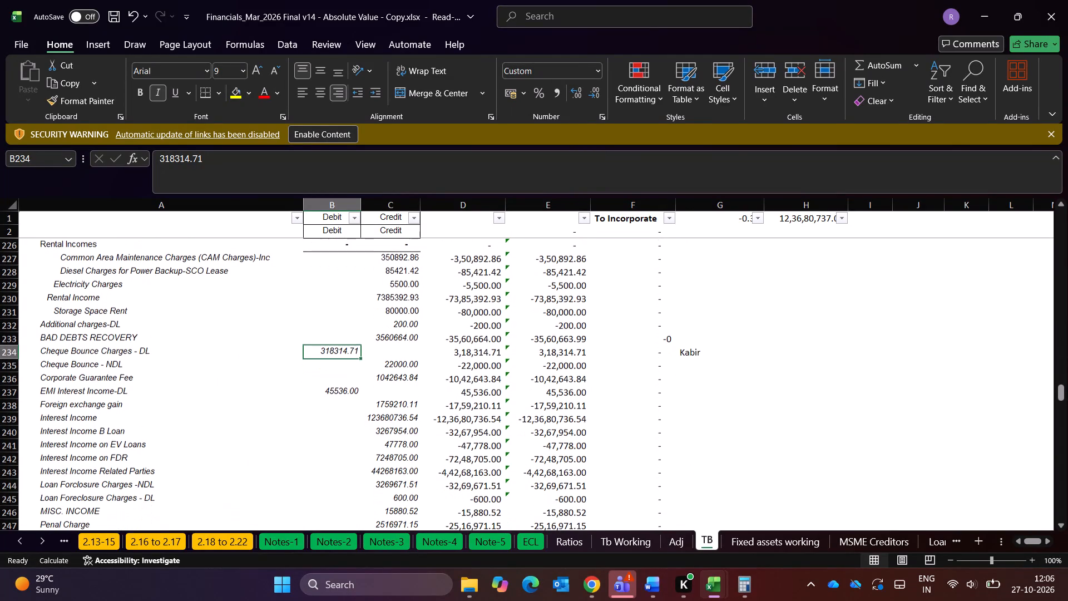
pyautogui.click(99, 420)
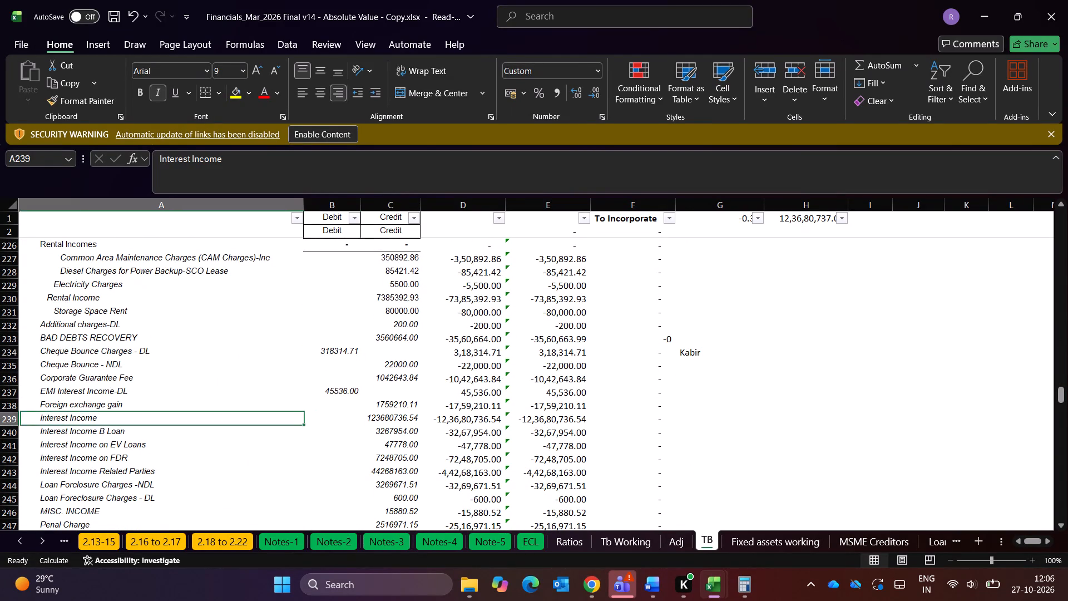
# Inspect the Interest Income row's net balance in TB and the formulas in columns D and E.
pyautogui.press('Right')
pyautogui.press('Right')
pyautogui.press('Right')
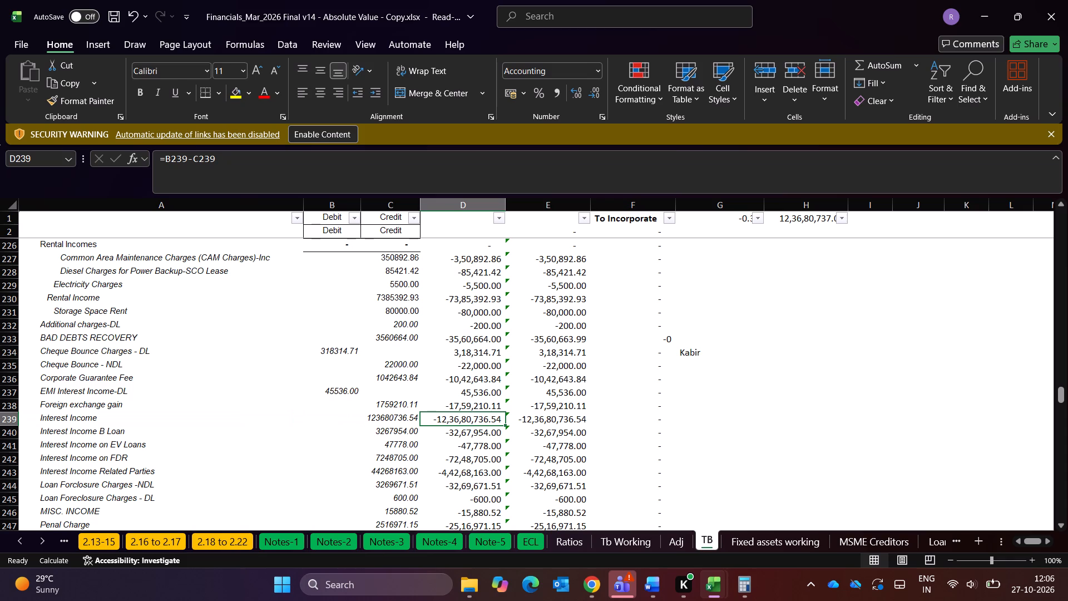
pyautogui.press('Right')
pyautogui.press('Left')
pyautogui.press('Left')
pyautogui.press('Right')
pyautogui.press('Right')
pyautogui.press('Escape')
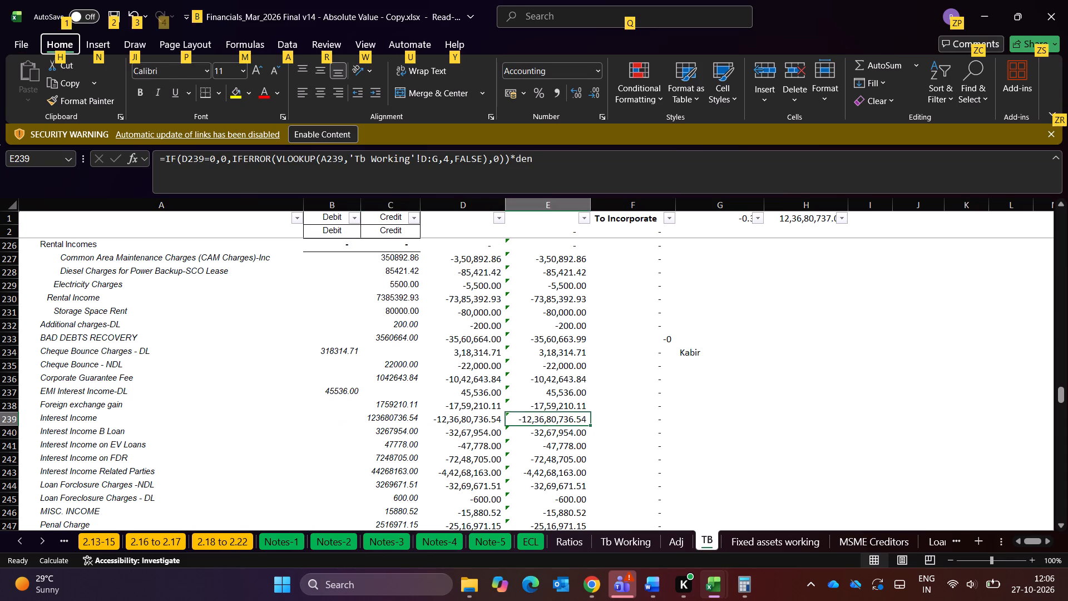
# Compare TB's Interest Income balance with the Interest Income row of Reco(TB-Register) in Findoc-finserv.xlsx, then return to TB.
pyautogui.hotkey('alt', 'Tab')
pyautogui.press('Left')
pyautogui.press('Left')
pyautogui.press('Right')
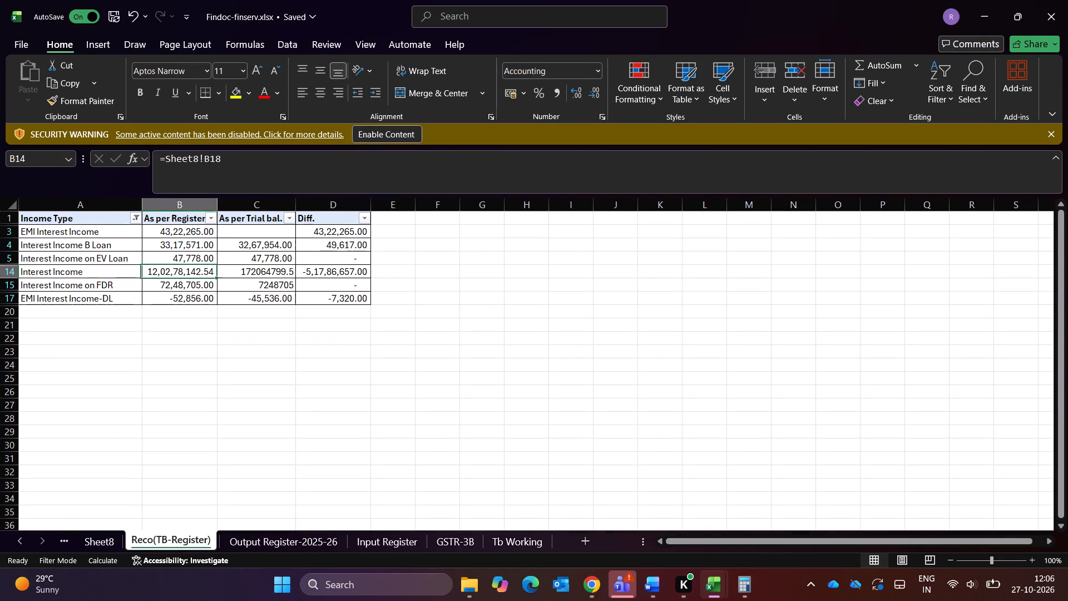
pyautogui.press('Right')
pyautogui.press('Left')
pyautogui.hotkey('alt', 'Tab')
pyautogui.press('Left')
pyautogui.hotkey('alt', 'Tab')
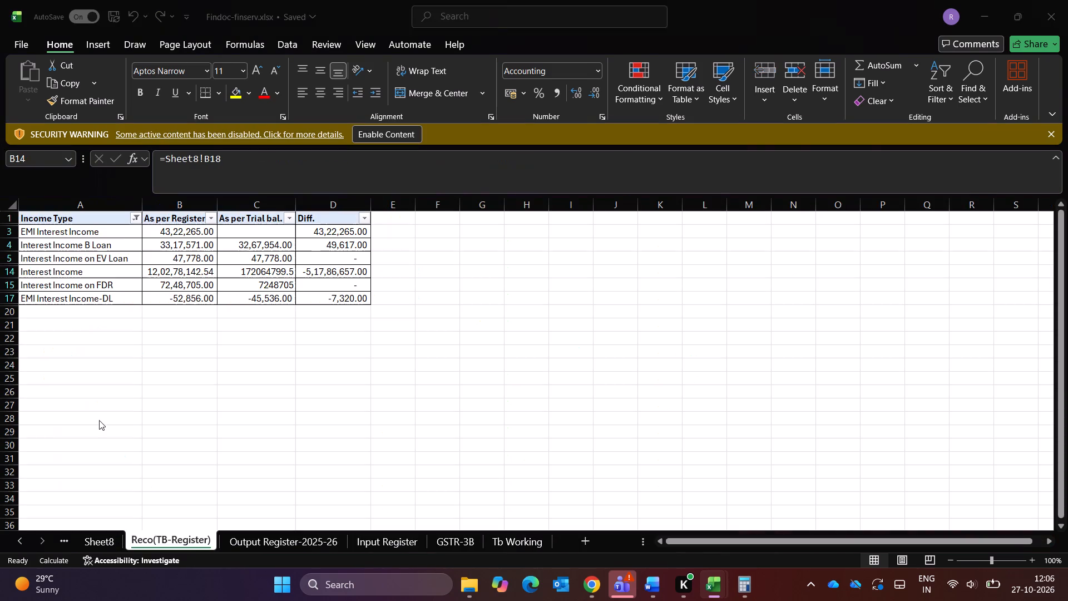
pyautogui.hotkey('alt', 'Tab')
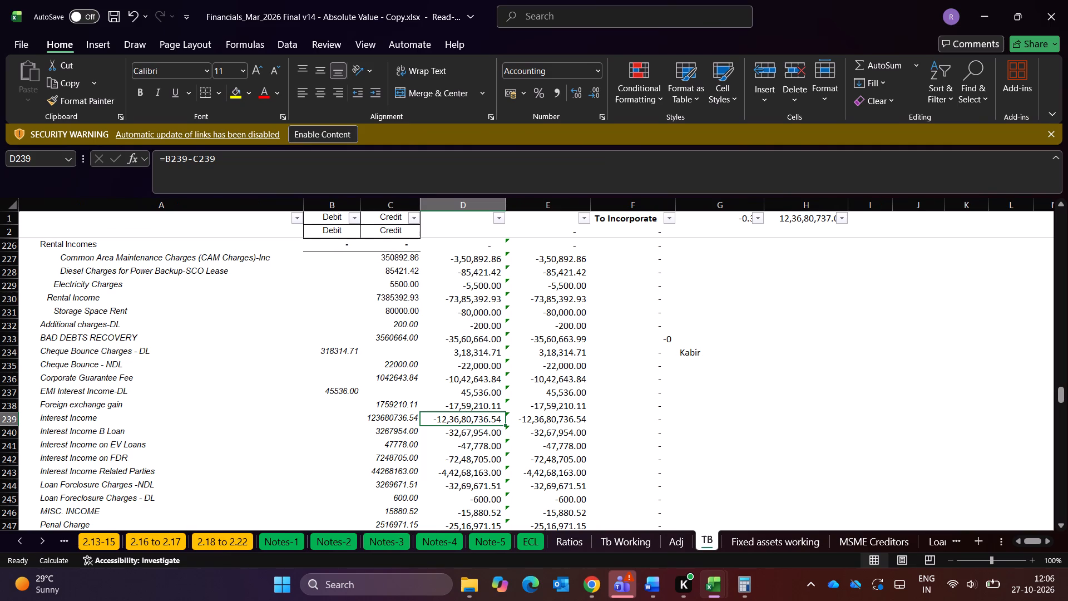
# Look through the TB sheet's income, expense and asset ledgers, ending back at the Interest Income rows.
pyautogui.scroll(-1, 236, 482)
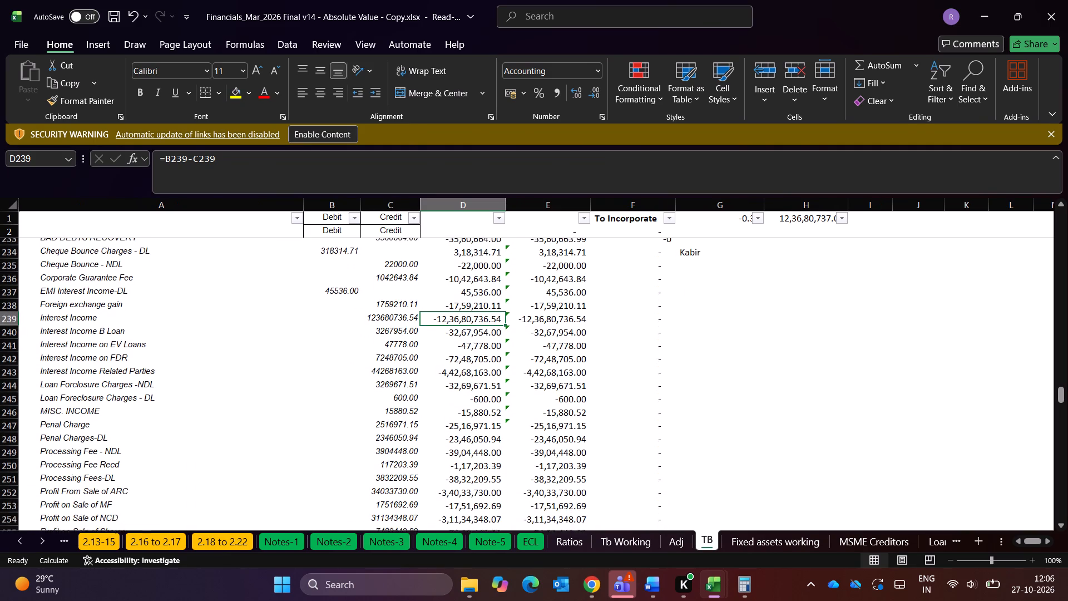
pyautogui.scroll(-2, 236, 482)
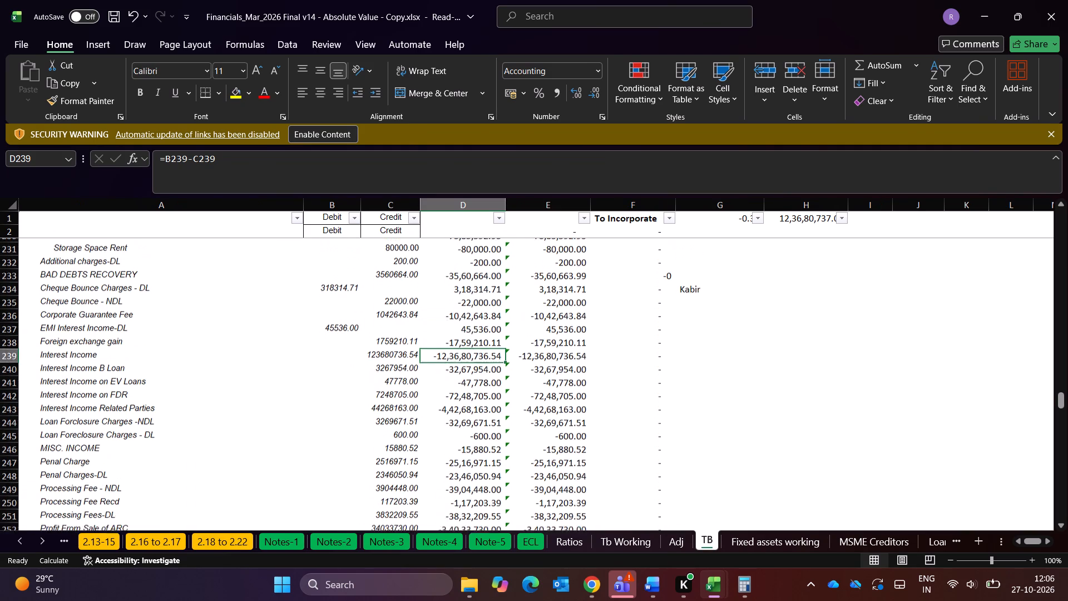
pyautogui.scroll(-1, 236, 482)
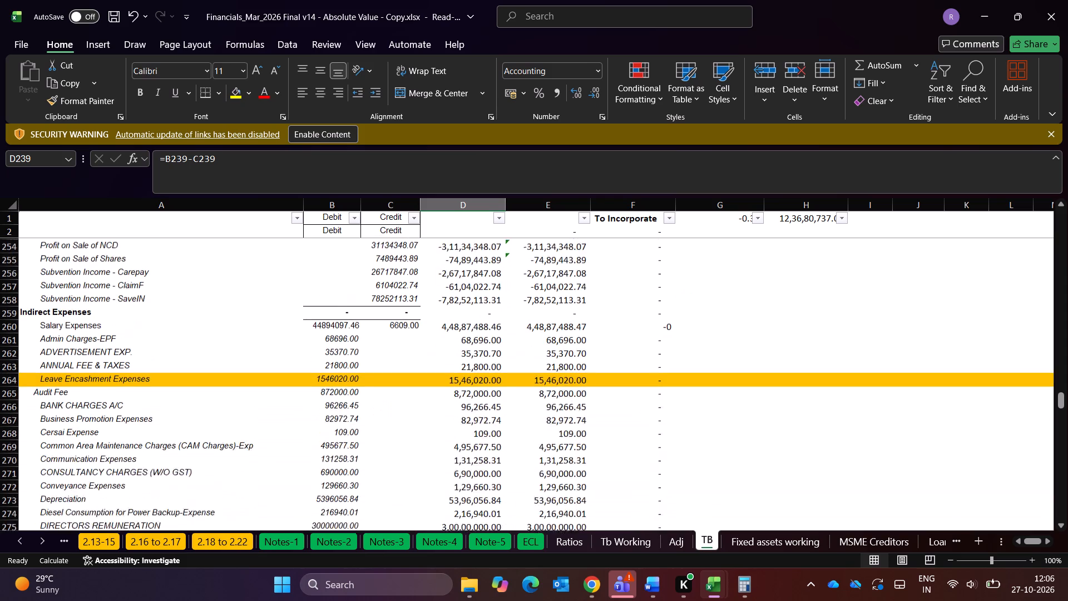
pyautogui.scroll(-3, 236, 482)
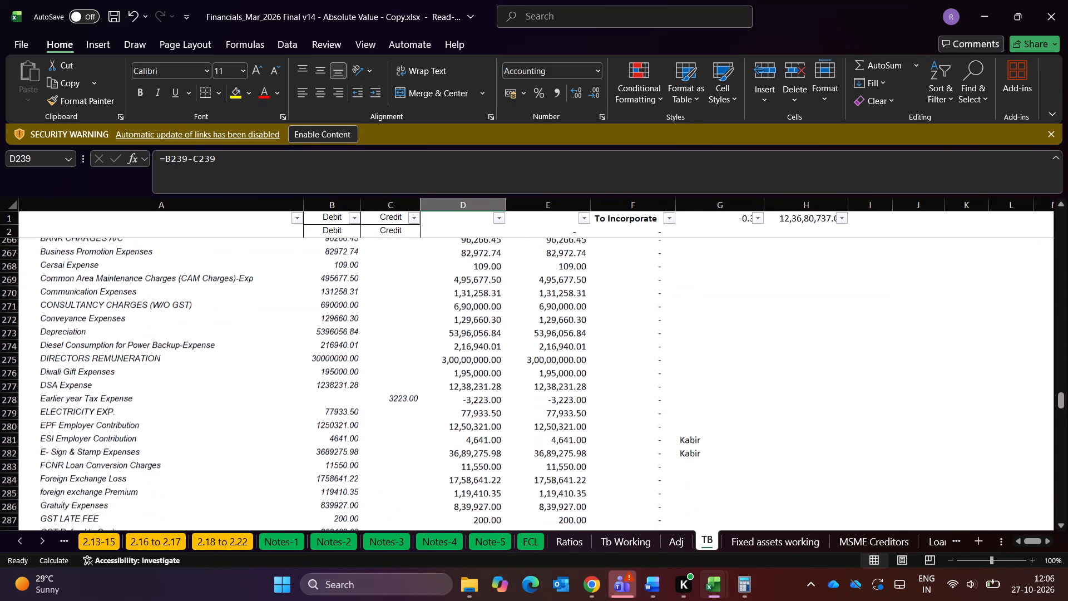
pyautogui.scroll(-2, 236, 482)
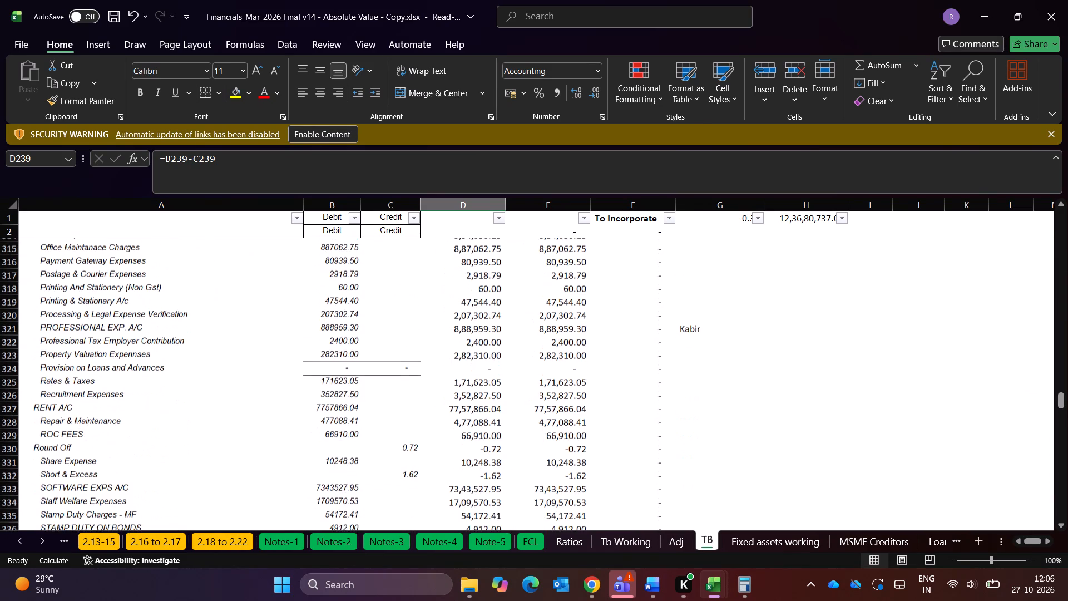
pyautogui.scroll(-2, 236, 482)
pyautogui.scroll(4, 236, 482)
pyautogui.scroll(-1, 236, 482)
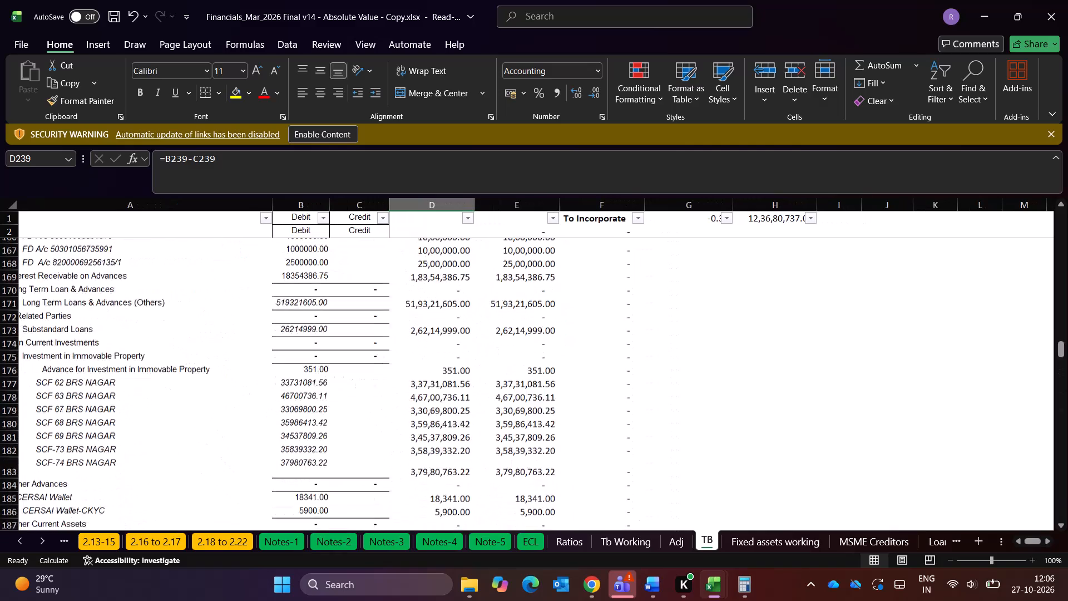
pyautogui.scroll(-4, 236, 482)
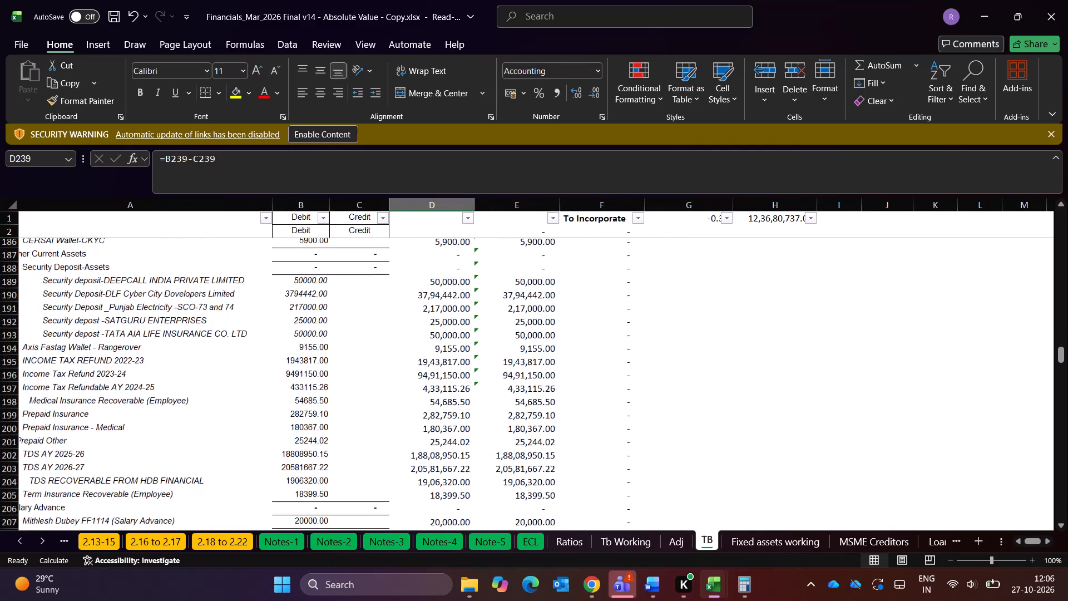
pyautogui.scroll(-4, 236, 482)
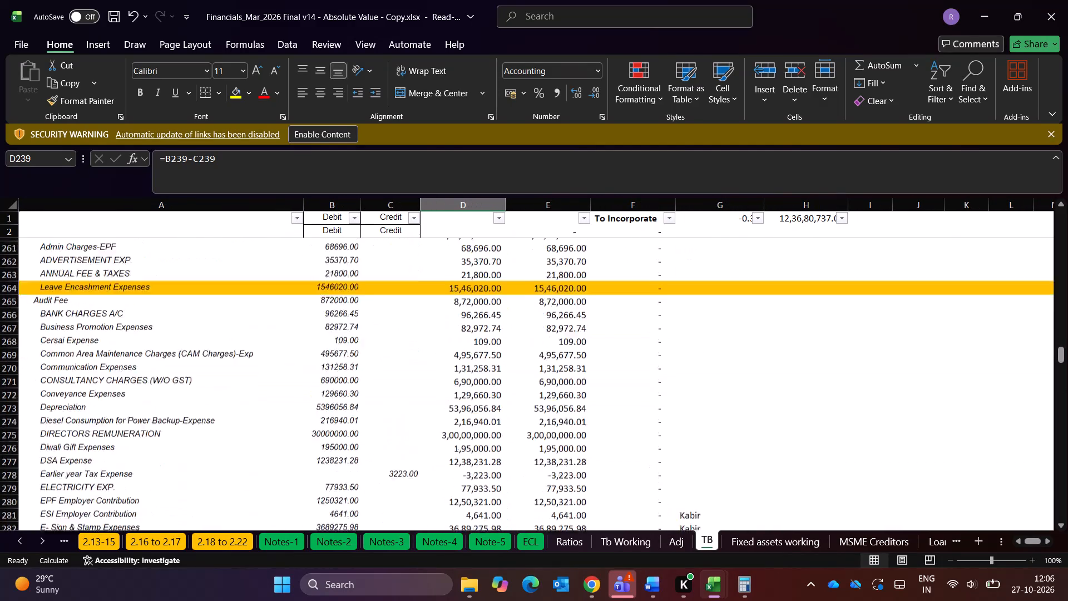
pyautogui.scroll(2, 236, 482)
pyautogui.scroll(-1, 236, 482)
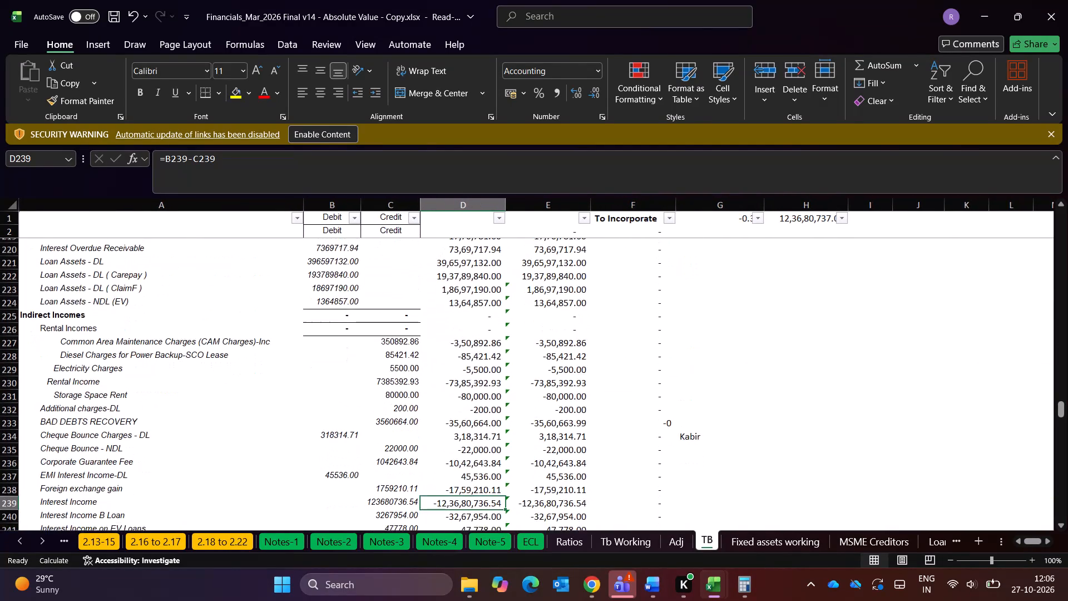
pyautogui.scroll(-1, 236, 482)
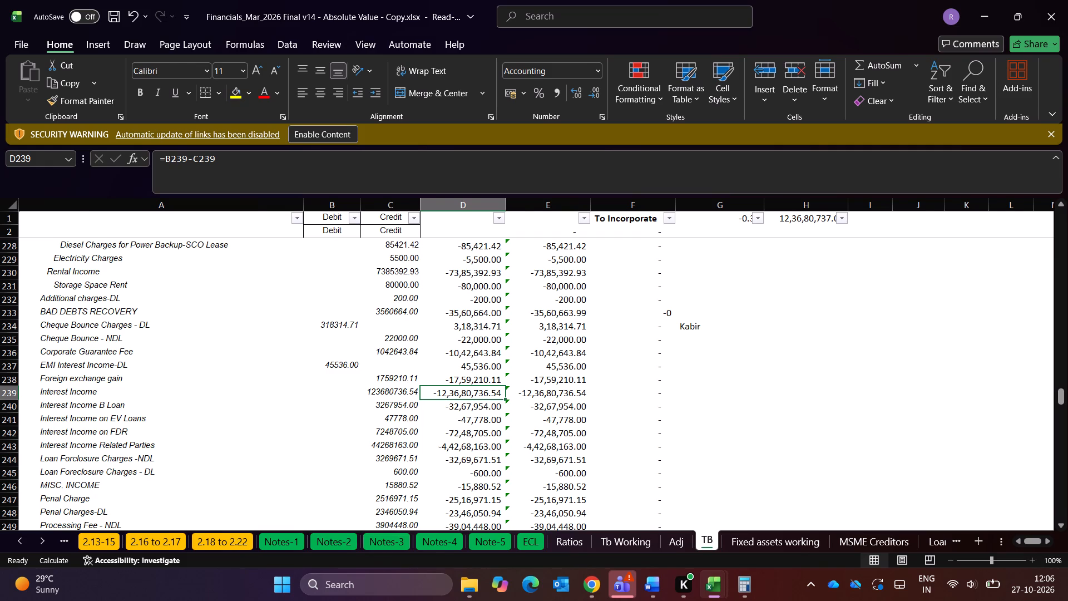
# In Findoc-finserv.xlsx, trace Interest Income's As per Trial bal. figure from Reco(TB-Register) to its source in the Sheet8 pivot.
pyautogui.hotkey('alt', 'Tab')
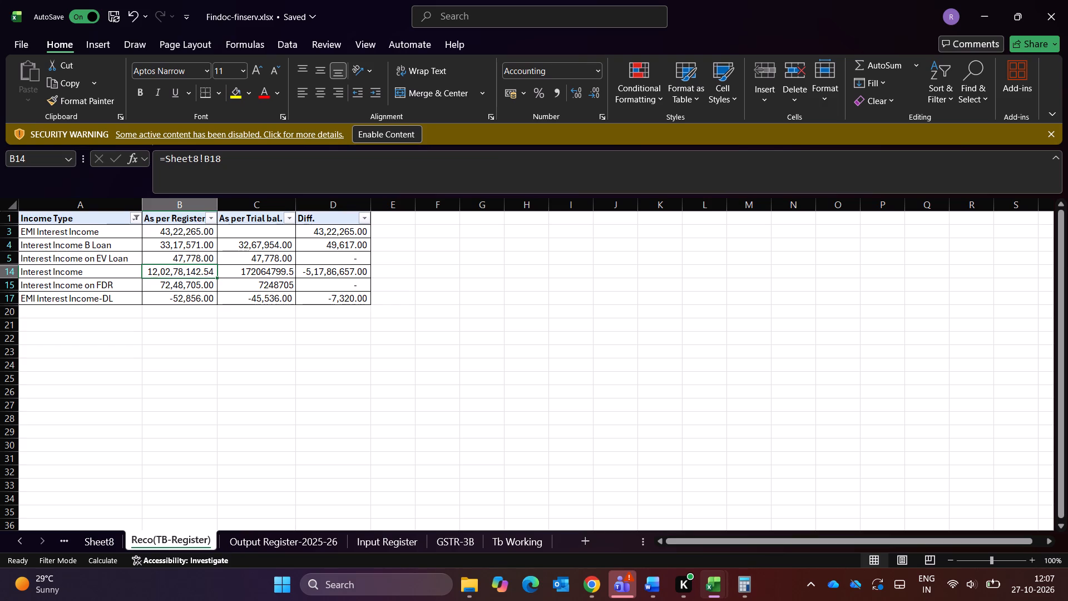
pyautogui.click(262, 275)
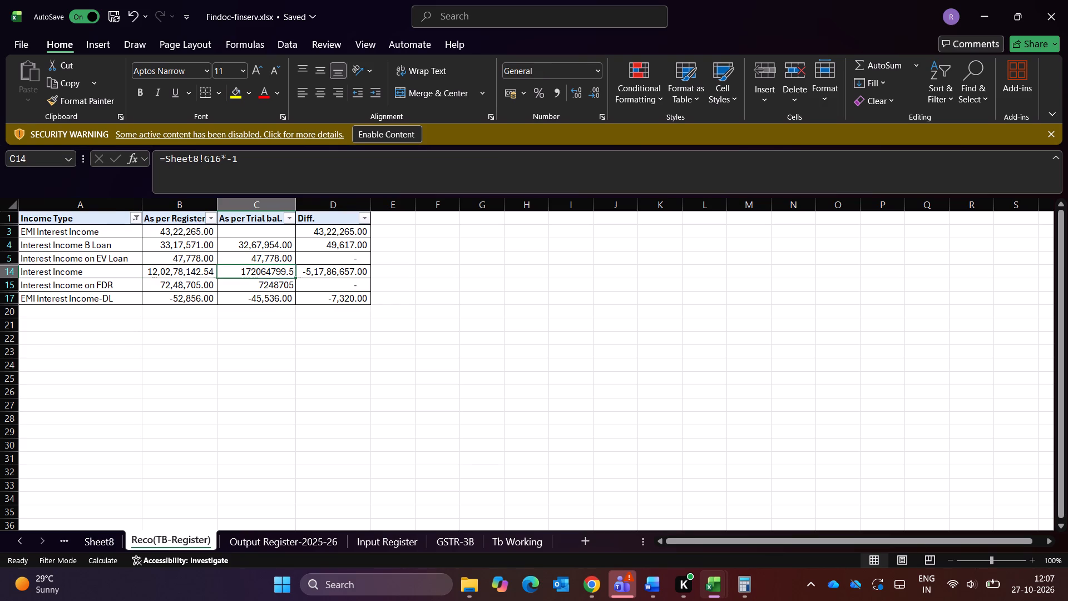
pyautogui.hotkey('ctrl', '[')
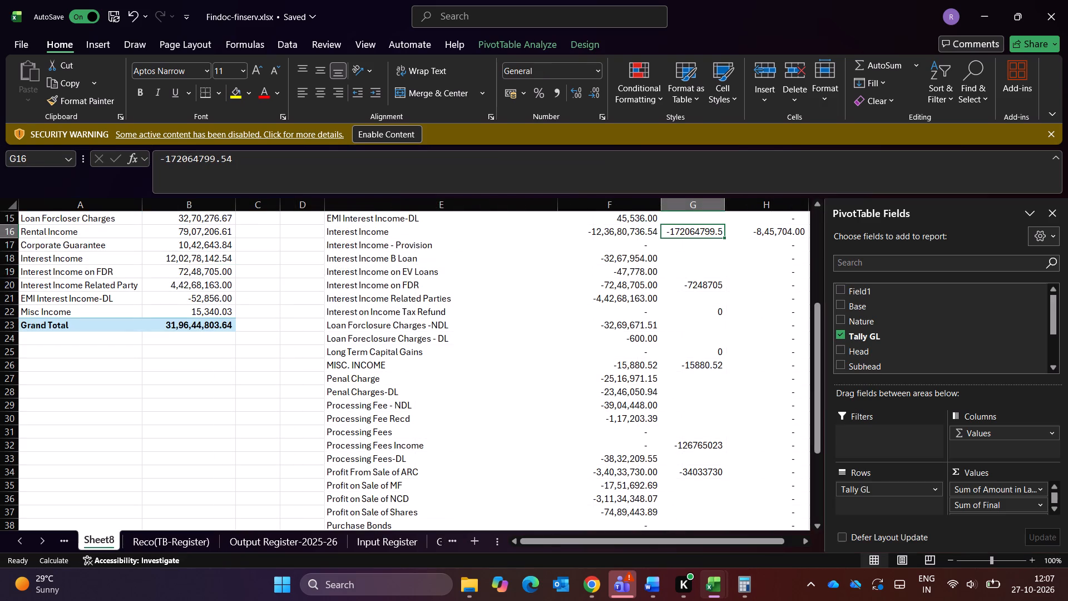
pyautogui.scroll(2, 457, 277)
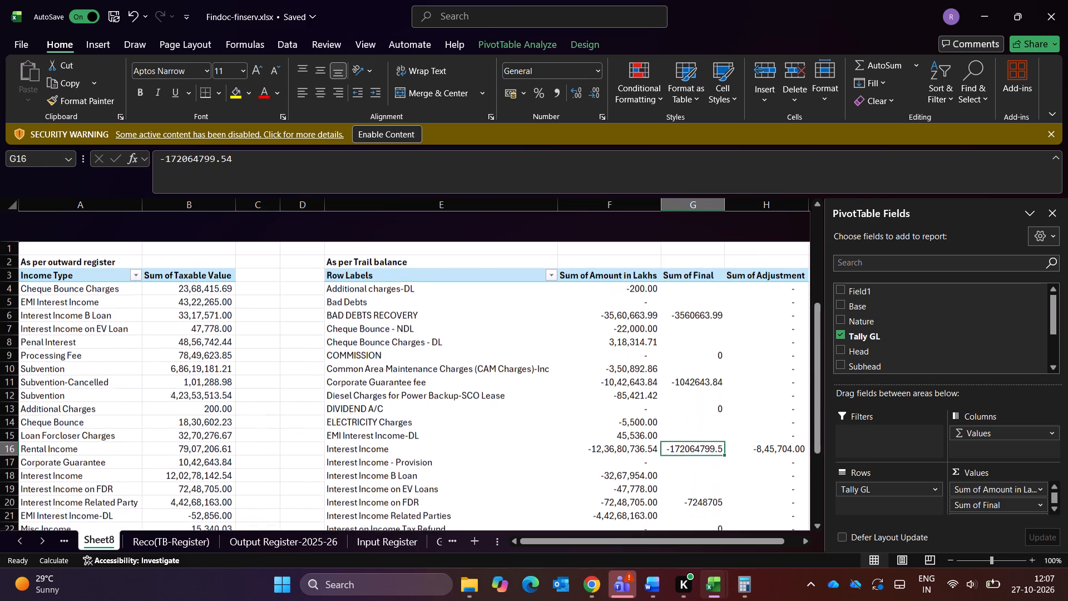
# In Sheet8, compare Interest Income's Sum of Amount in Lakhs with Sum of Final, and recheck which one Reco(TB-Register) references.
pyautogui.scroll(-1, 457, 277)
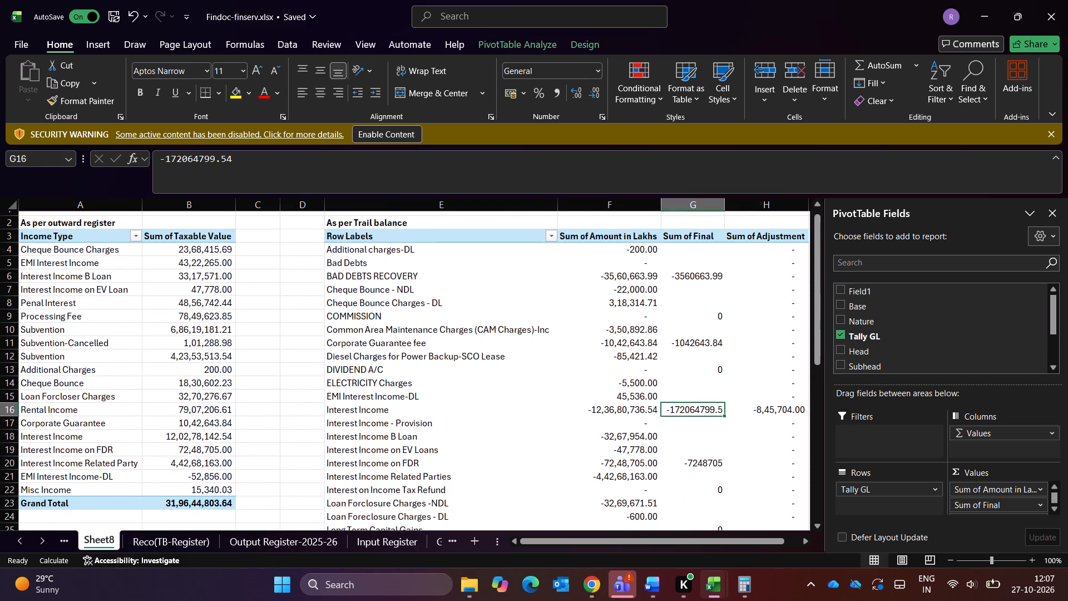
pyautogui.scroll(-1, 629, 336)
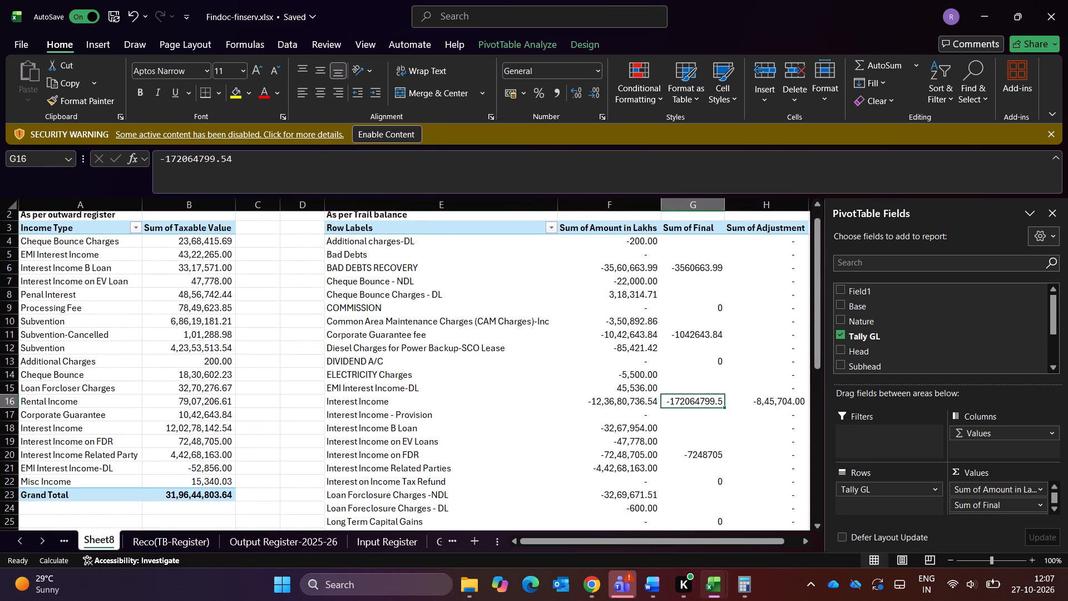
pyautogui.click(652, 400)
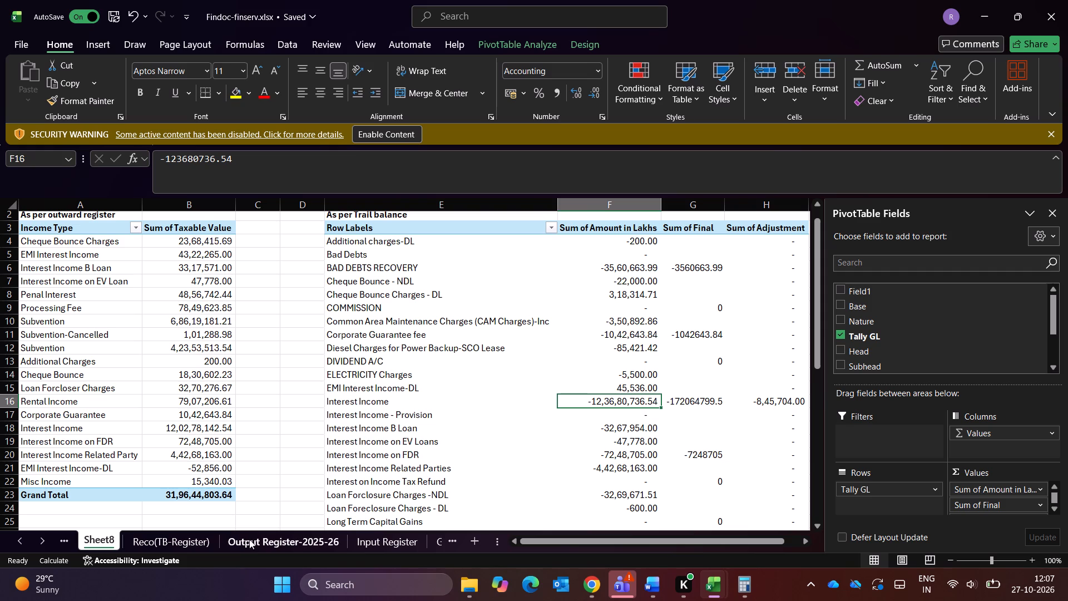
pyautogui.click(124, 543)
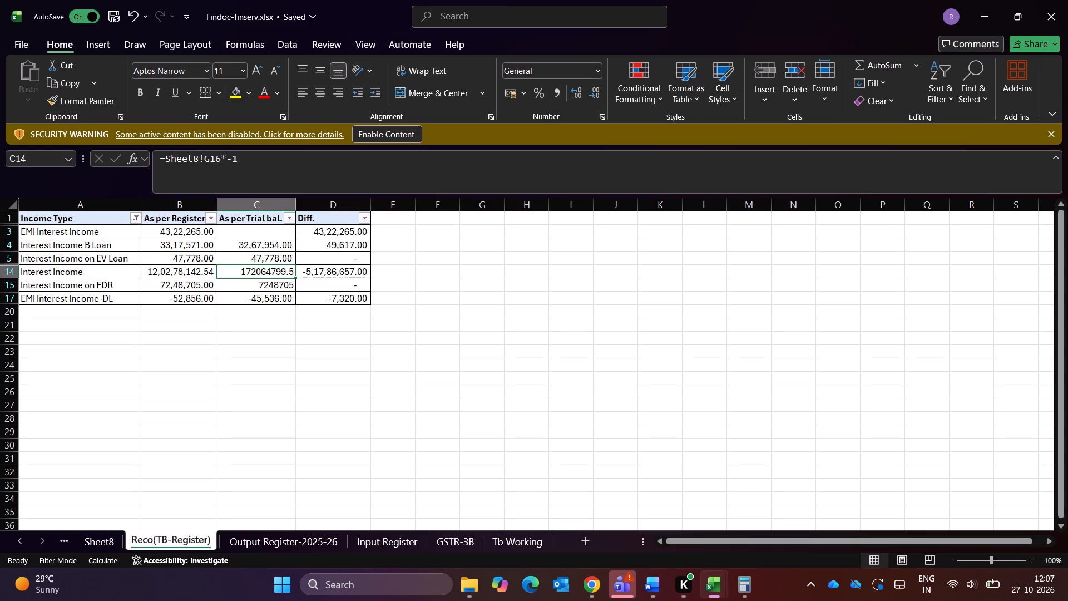
pyautogui.hotkey('ctrl', '[')
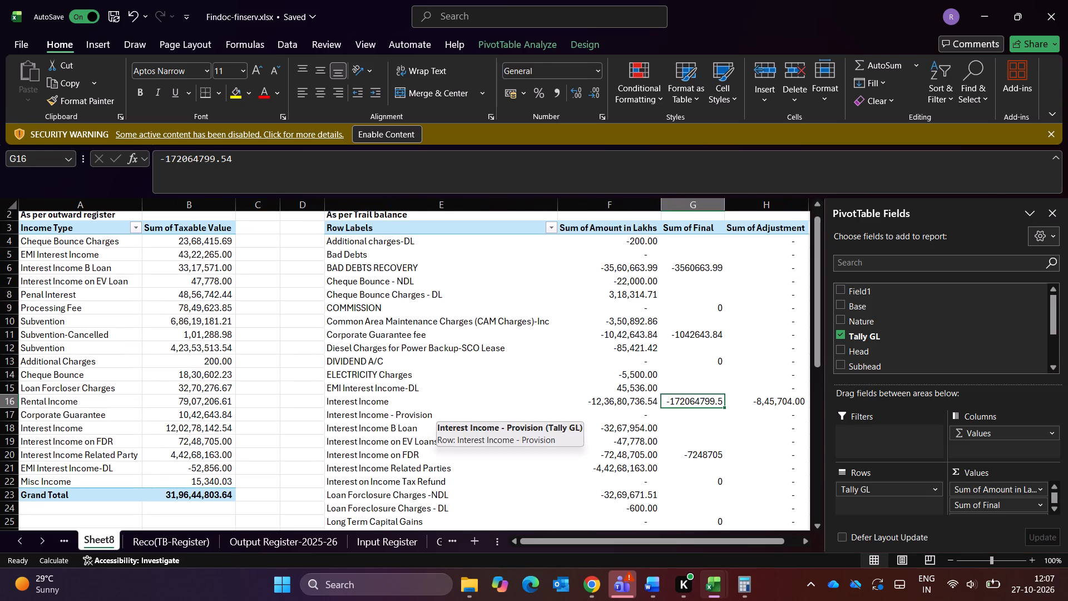
# In the Financials_Mar_2026 workbook, review the 2.18 to 2.22 notes and check them against the Interest Income row in Tb Working.
pyautogui.hotkey('alt', 'Tab')
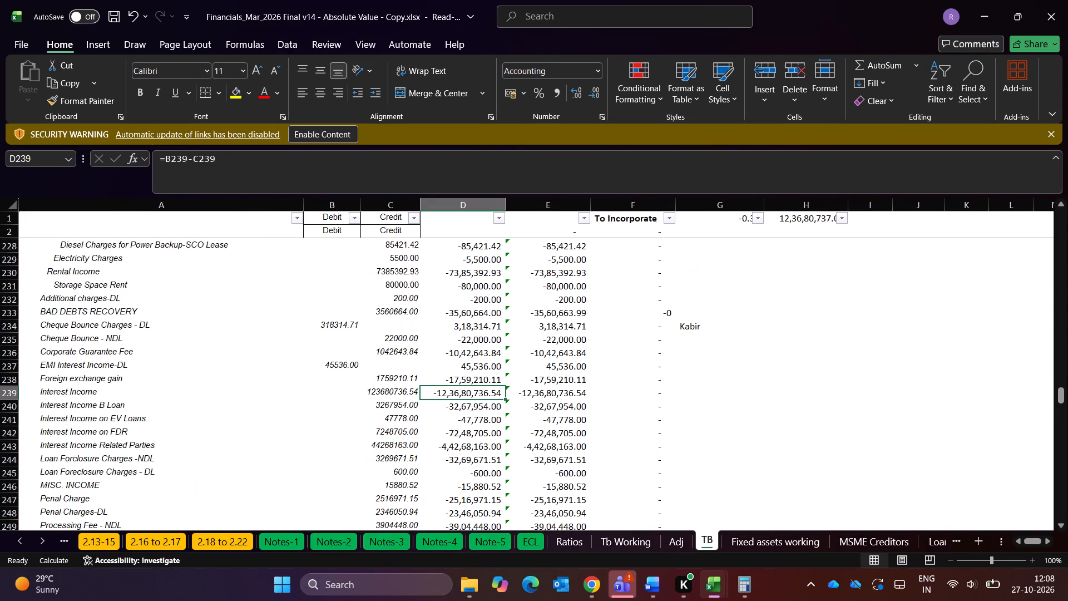
pyautogui.click(220, 540)
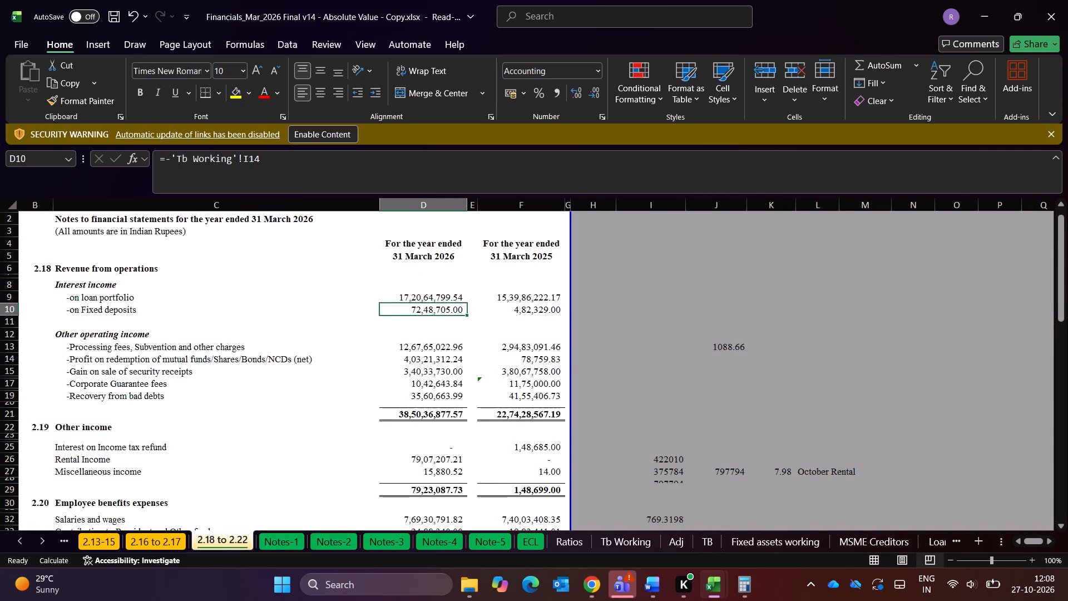
pyautogui.scroll(-3, 451, 443)
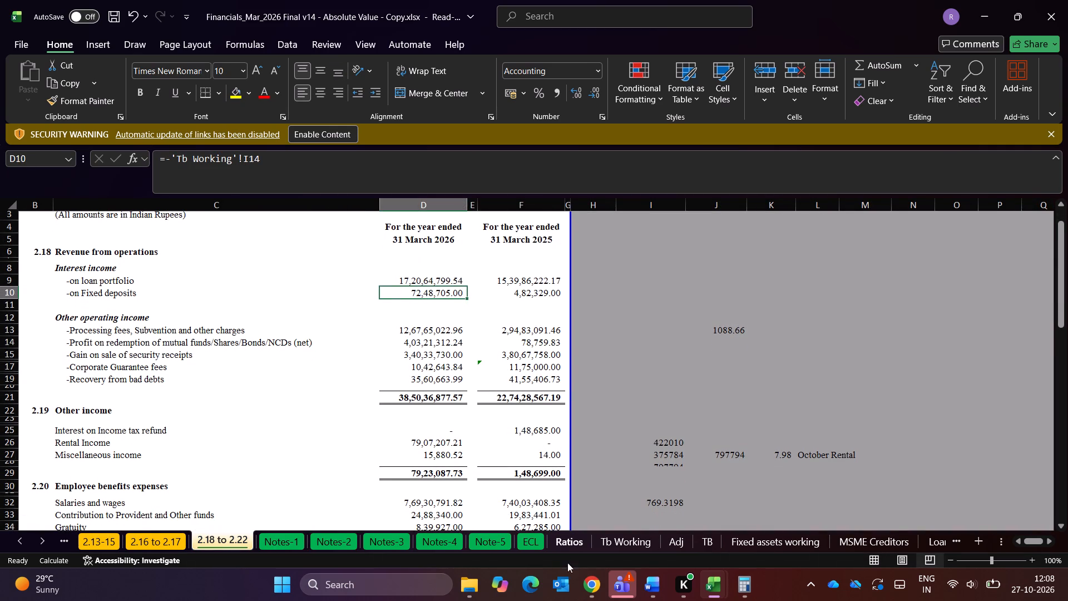
pyautogui.click(650, 543)
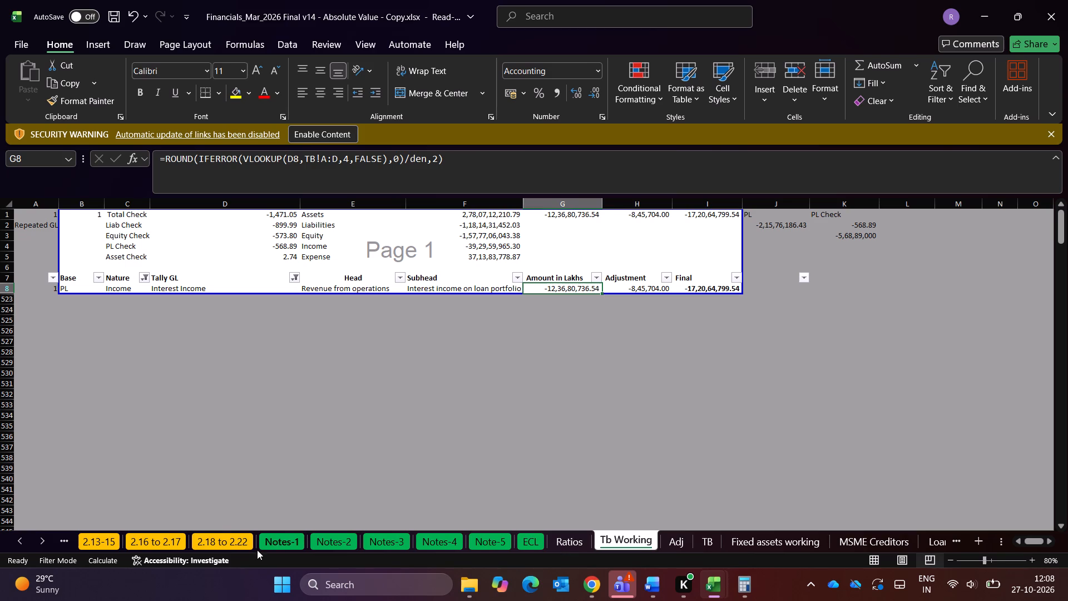
pyautogui.click(242, 543)
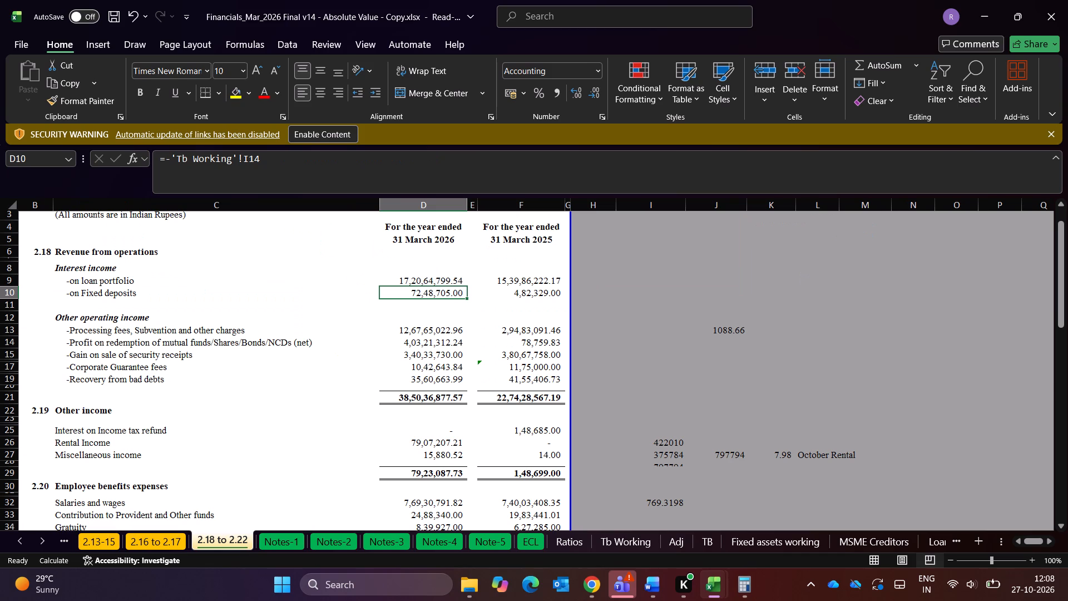
pyautogui.scroll(-1, 219, 526)
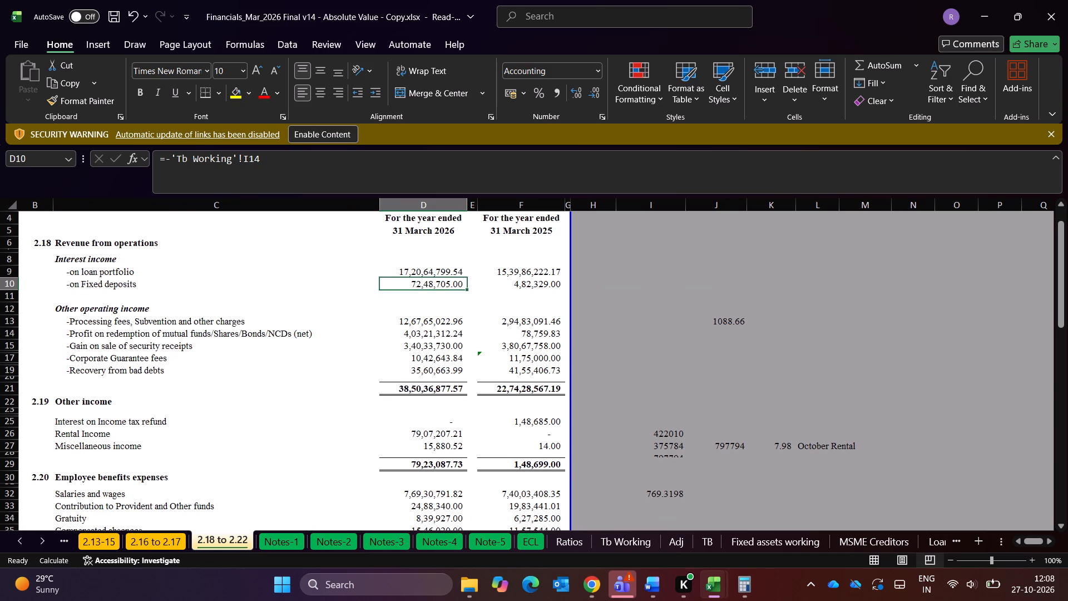
pyautogui.scroll(-1, 219, 526)
pyautogui.scroll(1, 219, 526)
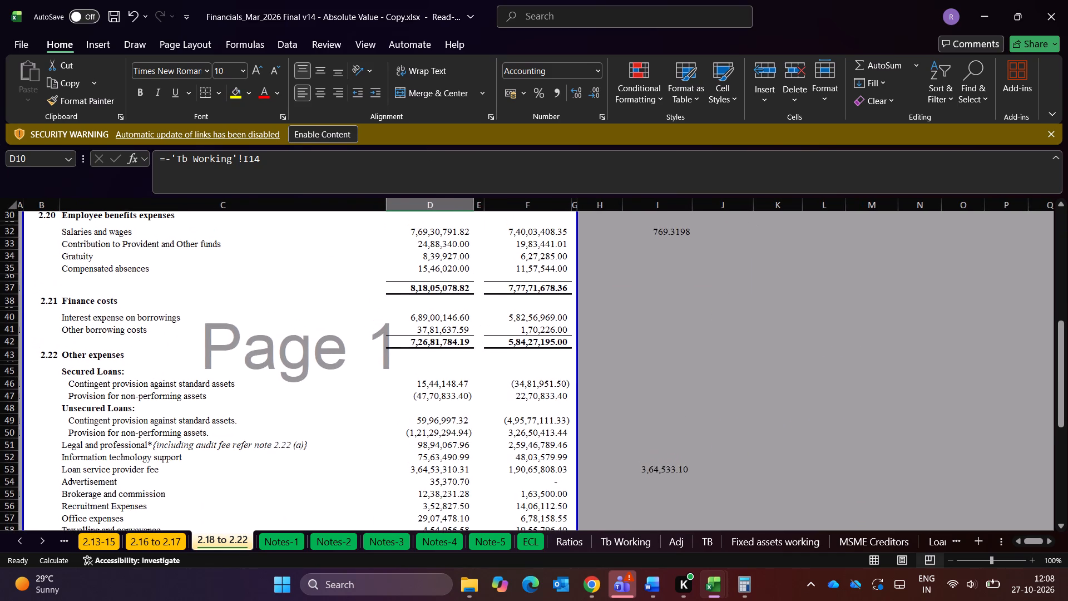
pyautogui.scroll(2, 219, 526)
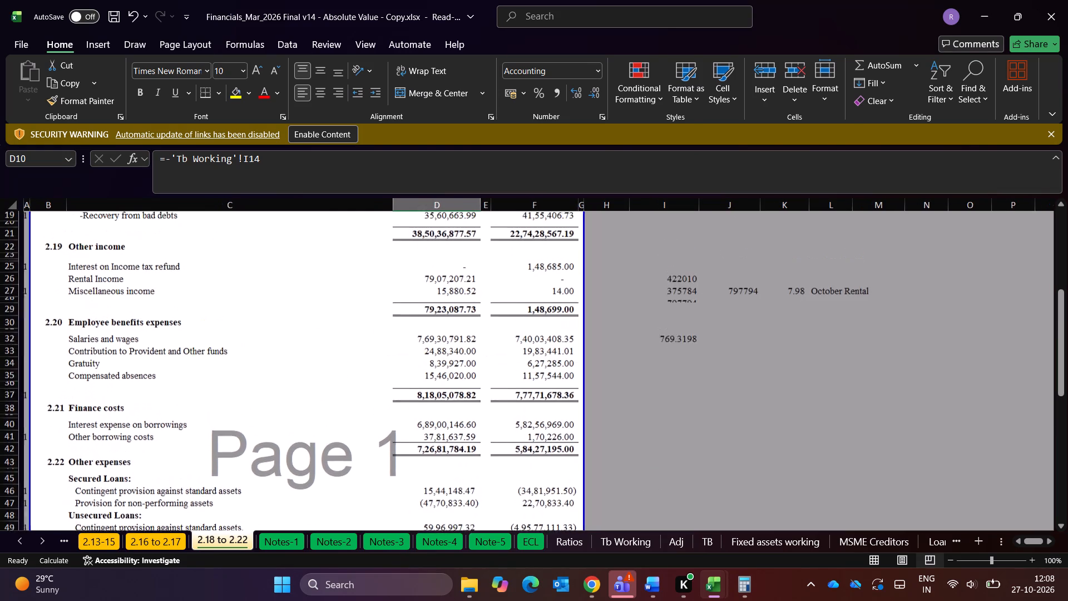
pyautogui.scroll(2, 219, 526)
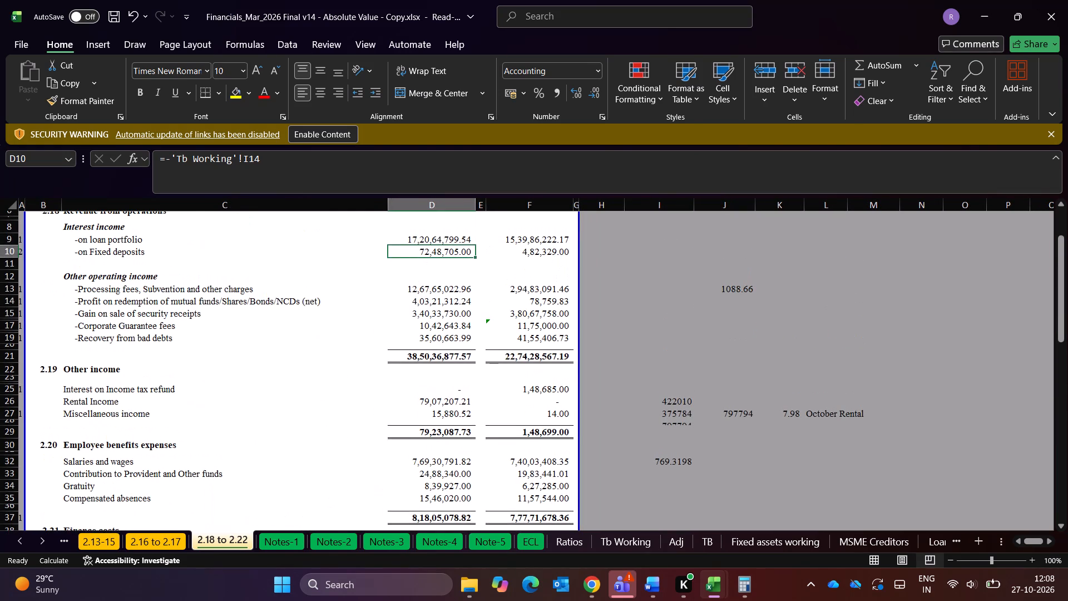
pyautogui.scroll(1, 219, 526)
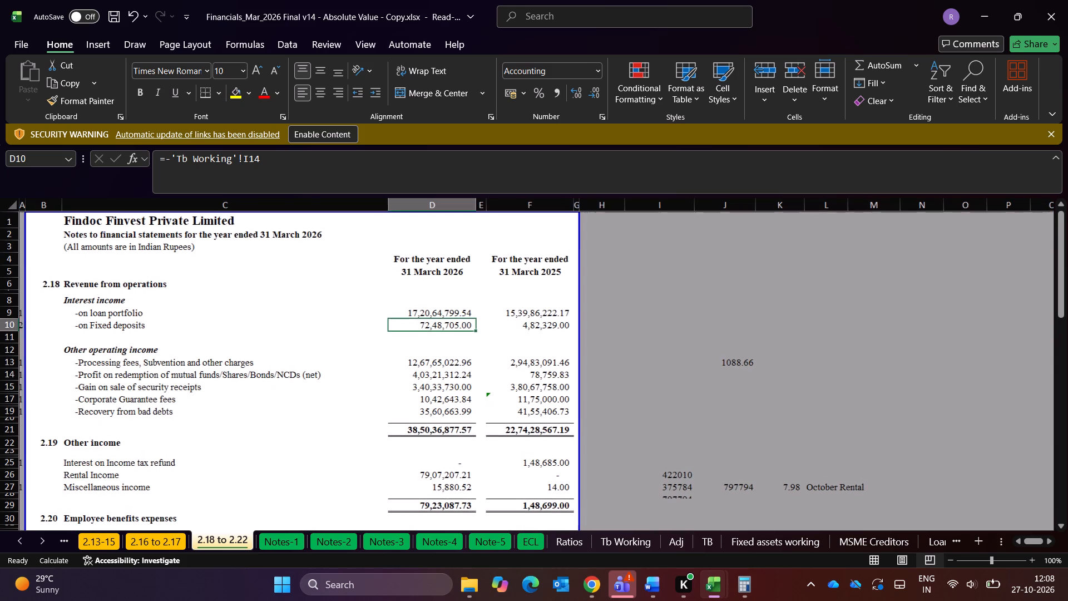
# Examine Tb Working, the Adj sheet's adjustment entries and the TB ledger balance for the source of the Interest Income difference.
pyautogui.click(632, 543)
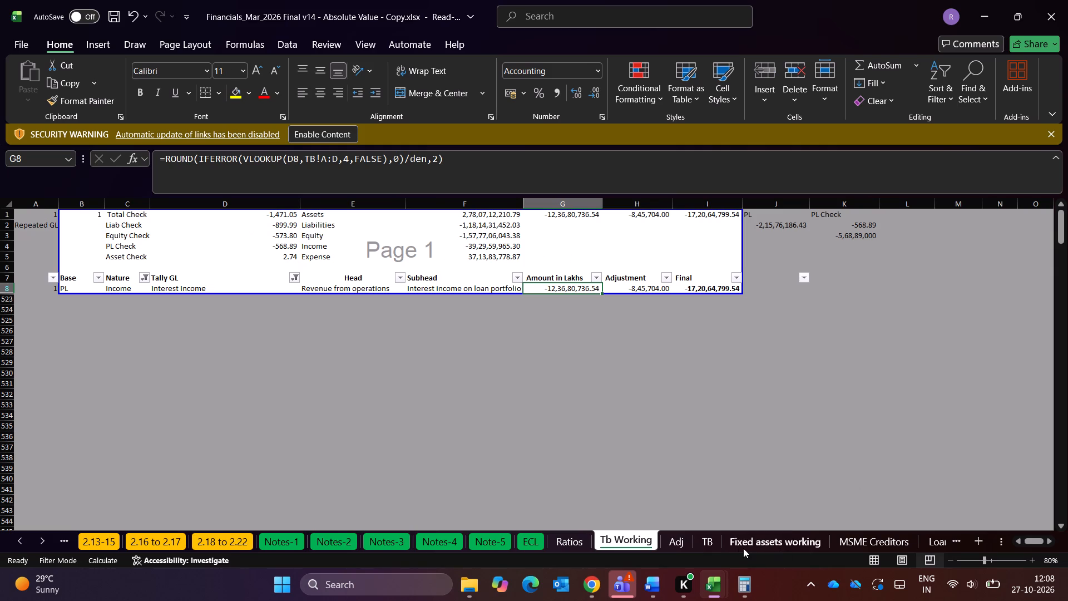
pyautogui.click(690, 544)
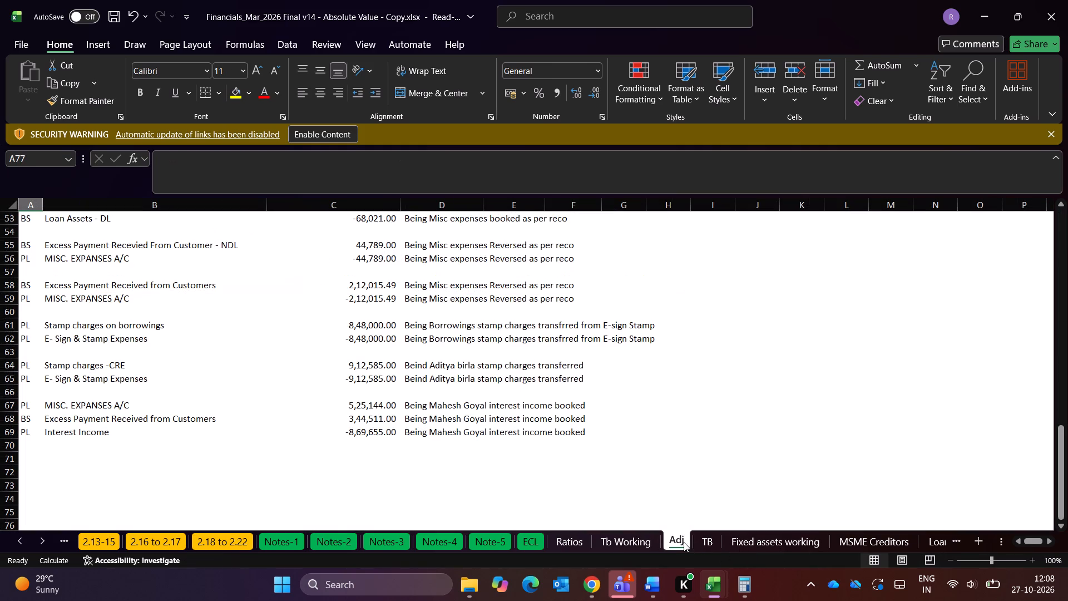
pyautogui.scroll(3, 620, 487)
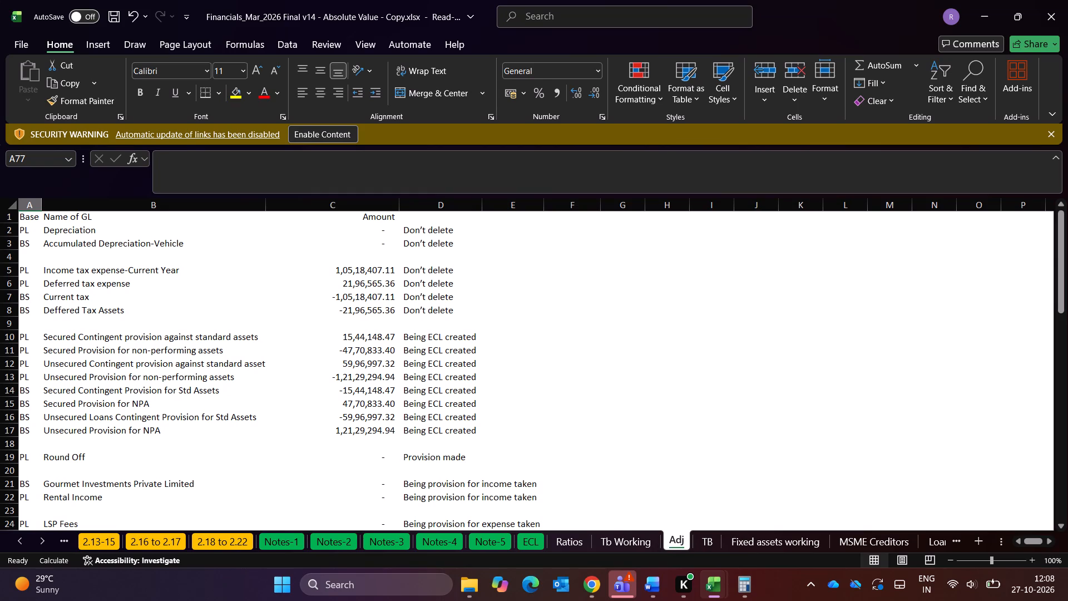
pyautogui.scroll(-1, 623, 486)
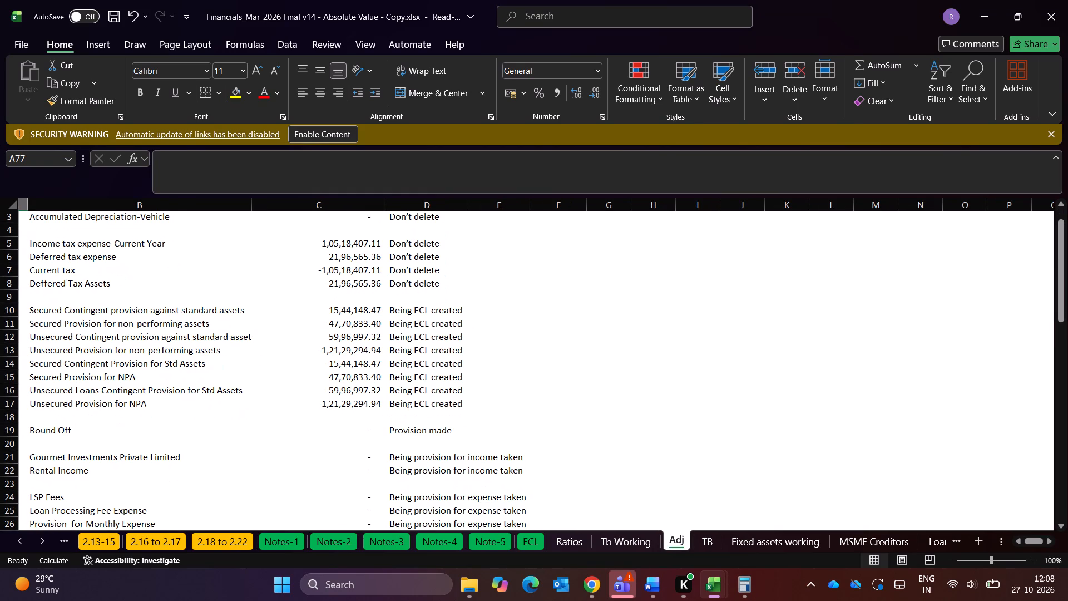
pyautogui.click(703, 539)
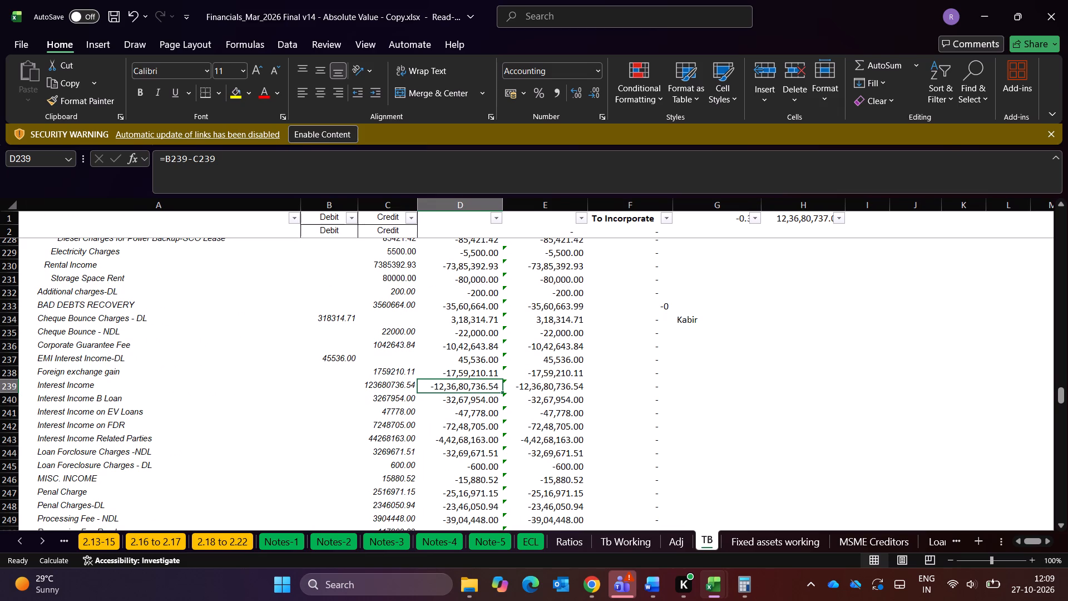
pyautogui.hotkey('alt', 'Tab')
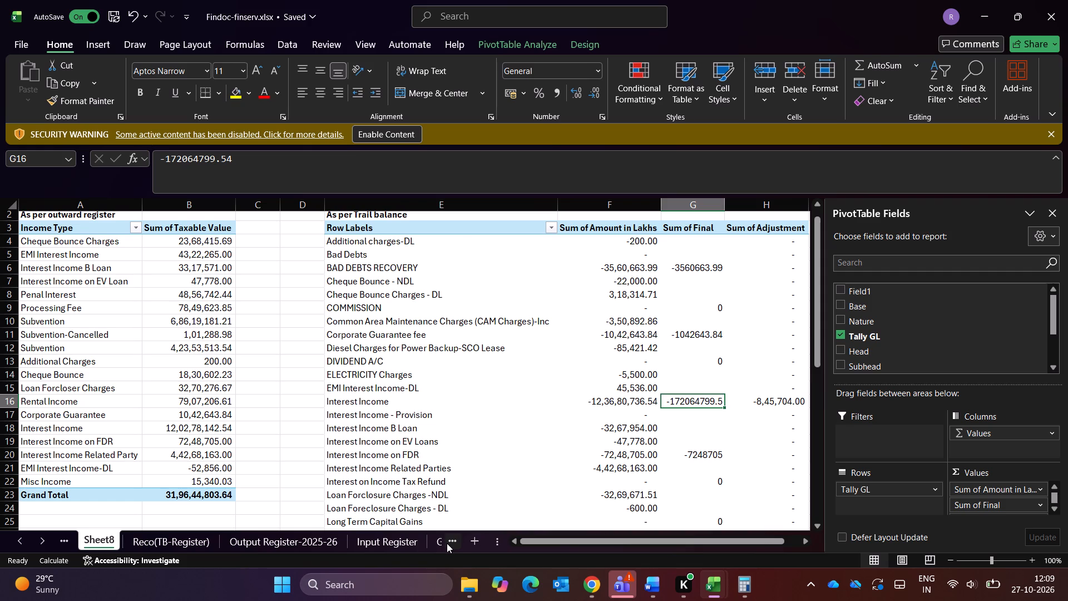
pyautogui.hotkey('alt', 'Tab')
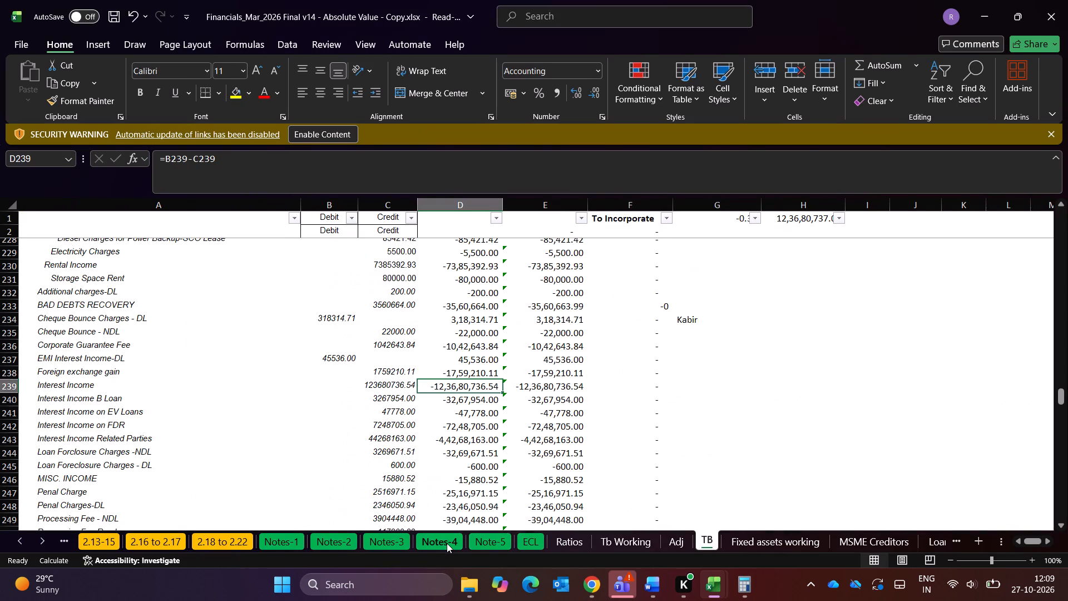
# Compare Tb Working's Interest Income row with the loan portfolio interest in note 2.18, inspecting the revenue figures there.
pyautogui.click(602, 533)
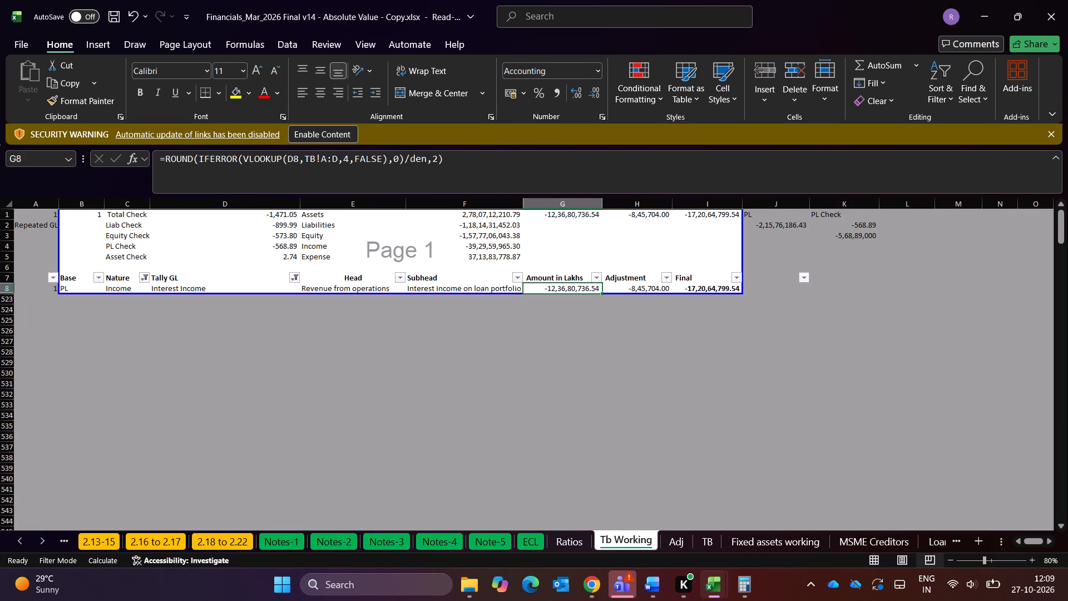
pyautogui.click(239, 546)
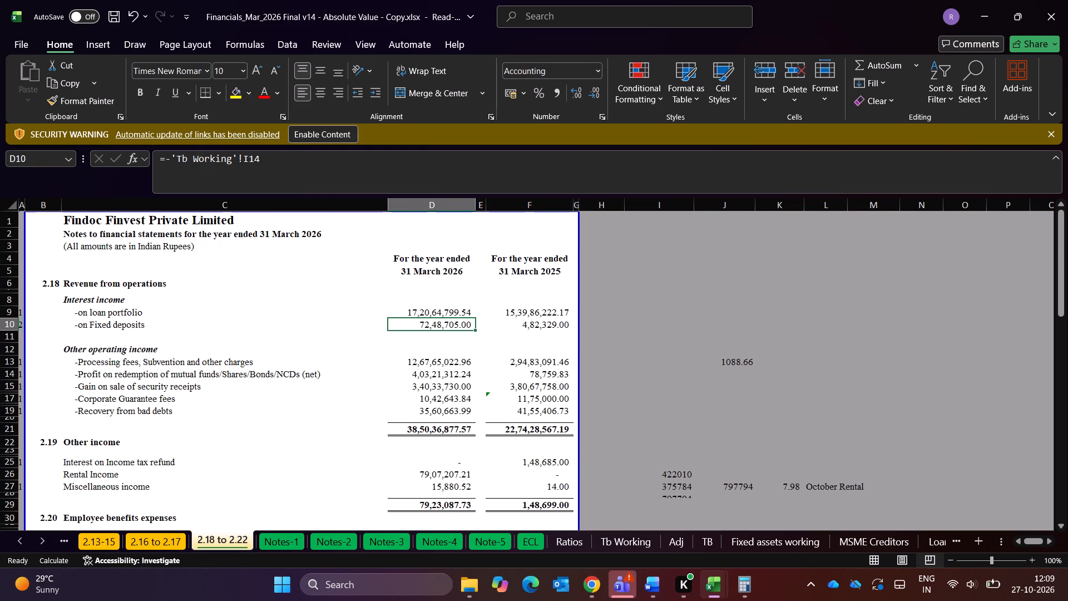
pyautogui.click(448, 311)
pyautogui.click(510, 308)
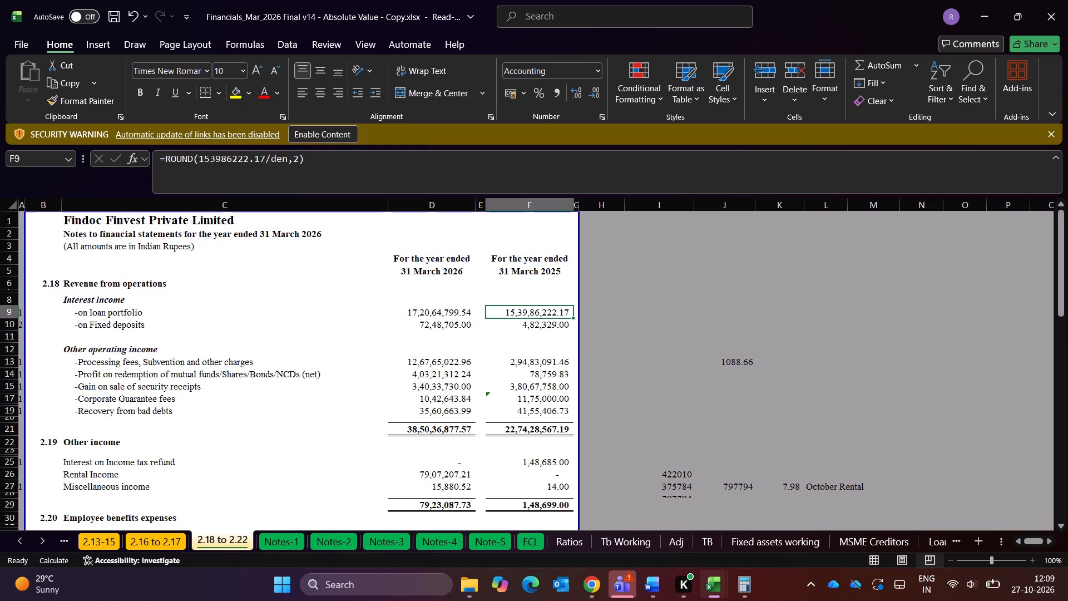
pyautogui.moveTo(510, 308); pyautogui.dragTo(599, 349)
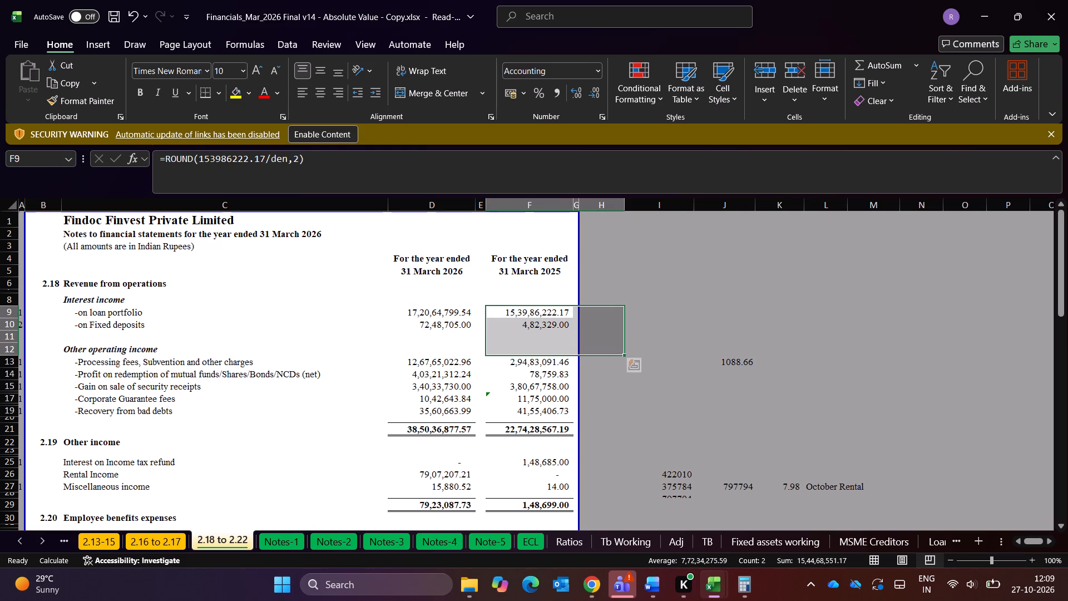
pyautogui.click(466, 370)
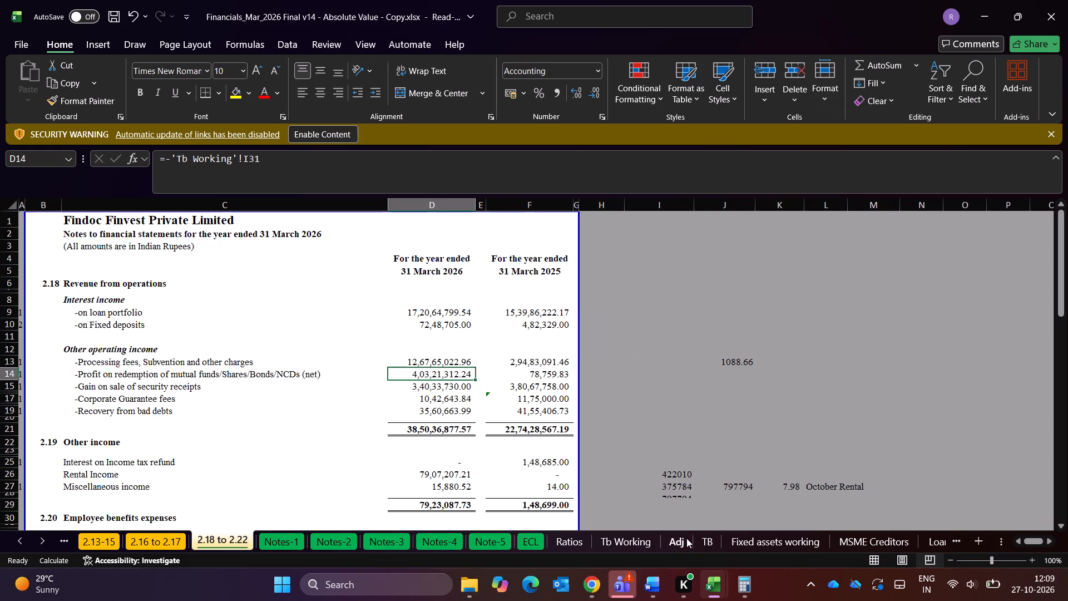
pyautogui.click(636, 548)
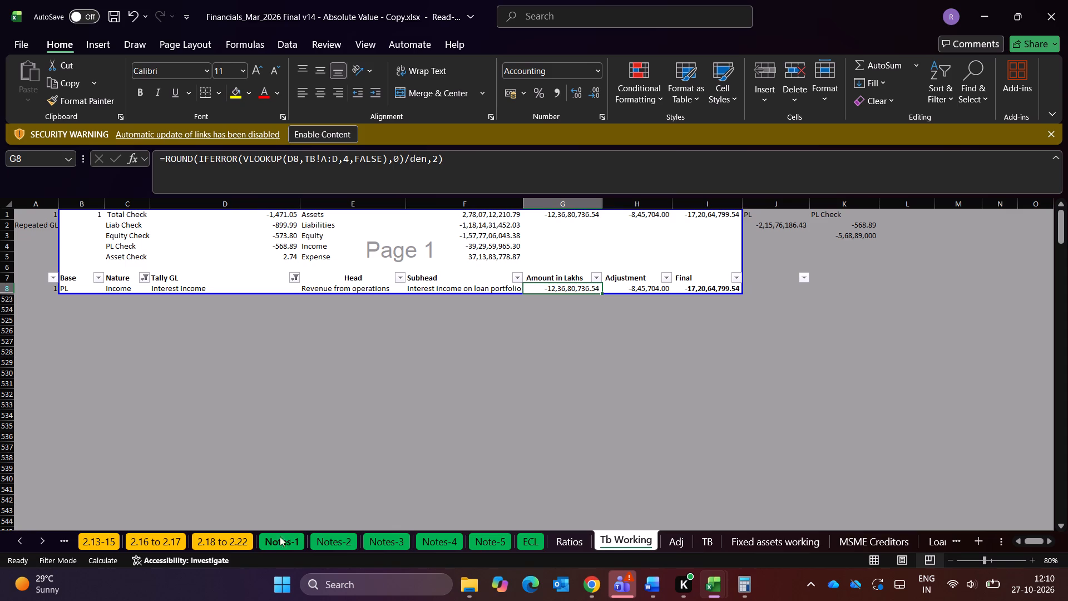
pyautogui.click(225, 535)
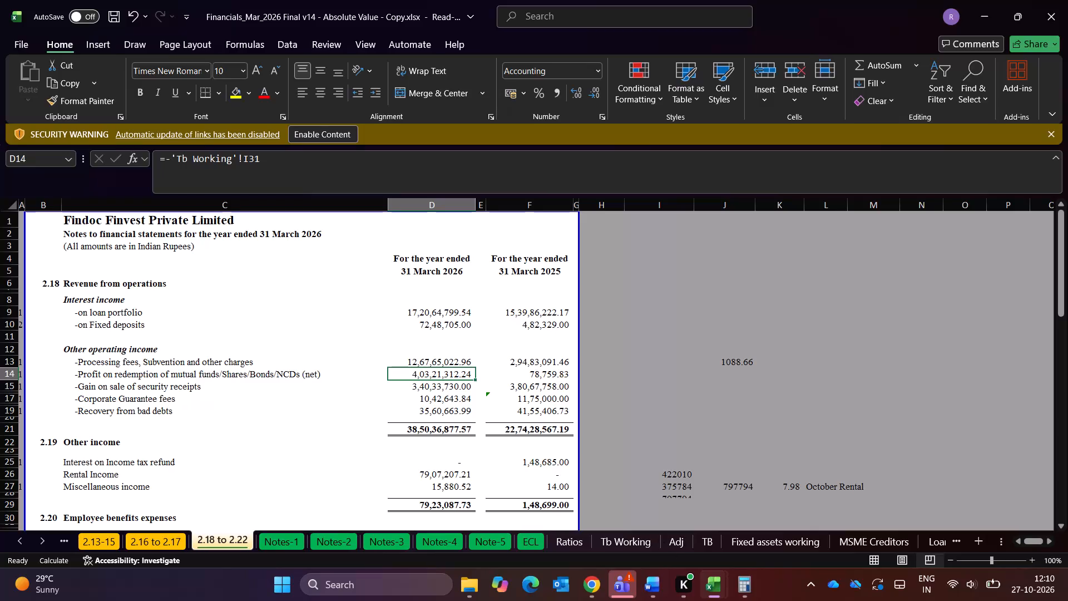
pyautogui.click(647, 545)
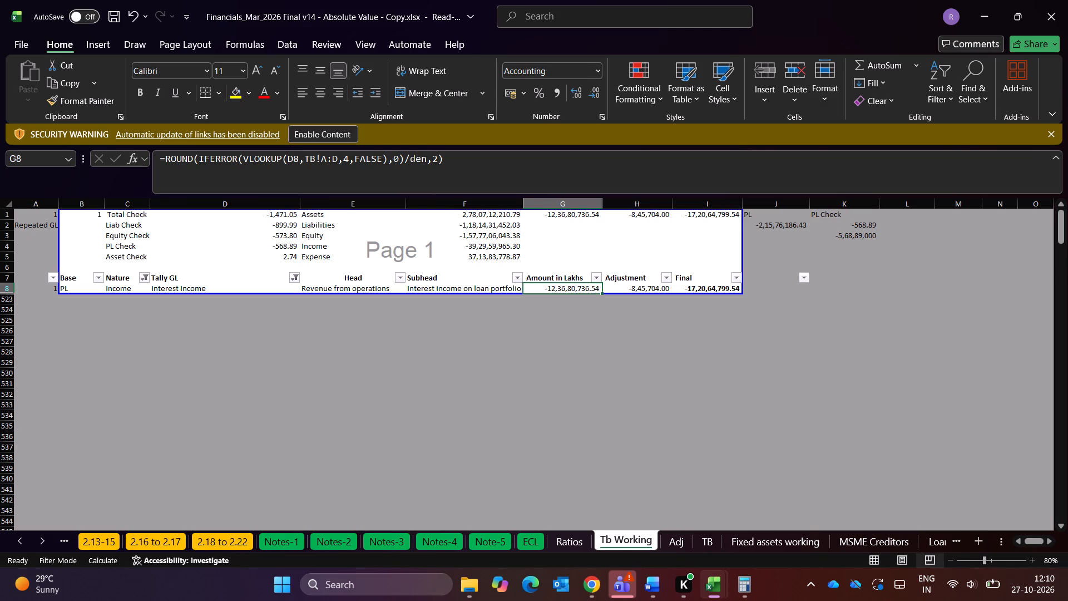
# Recheck Interest Income's Sum of Final in Sheet8 of Findoc-finserv.xlsx against Tb Working and note 2.18 in the Financials workbook.
pyautogui.hotkey('alt', 'Tab')
pyautogui.press('Down')
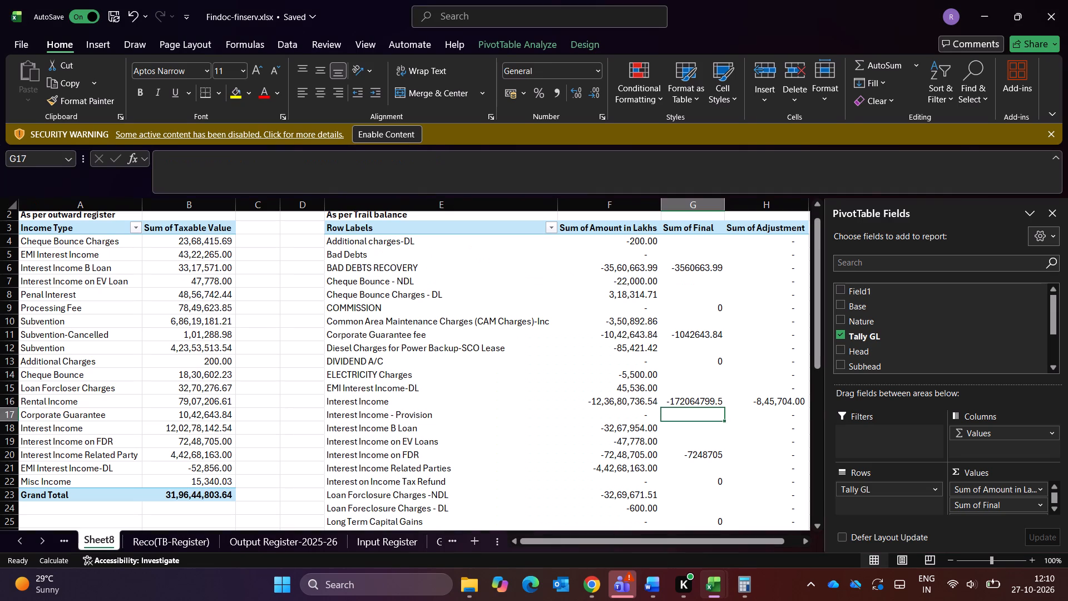
pyautogui.press('Up')
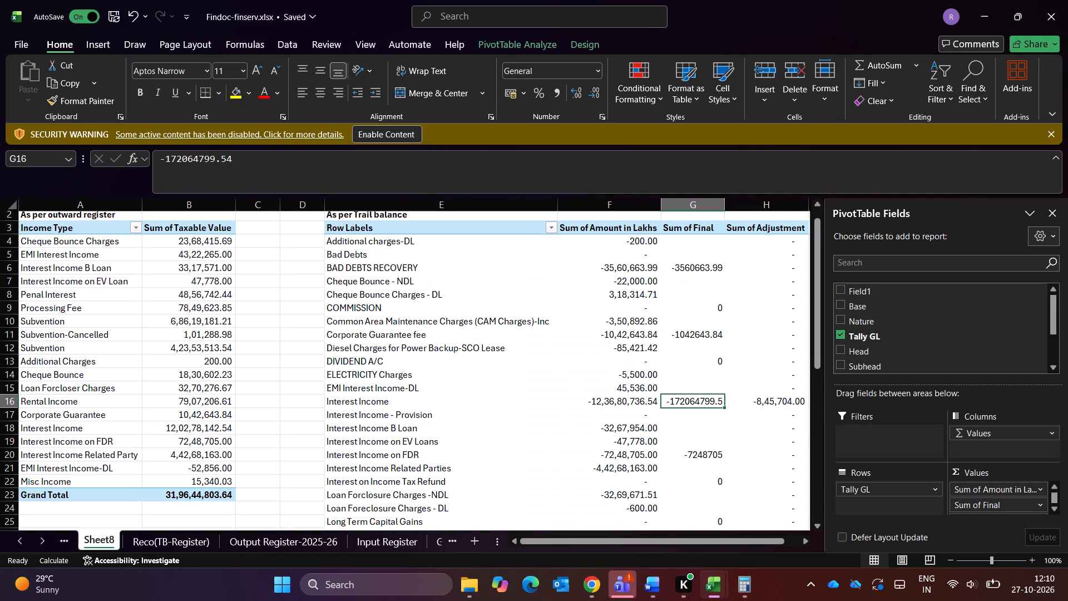
pyautogui.hotkey('alt', 'Tab')
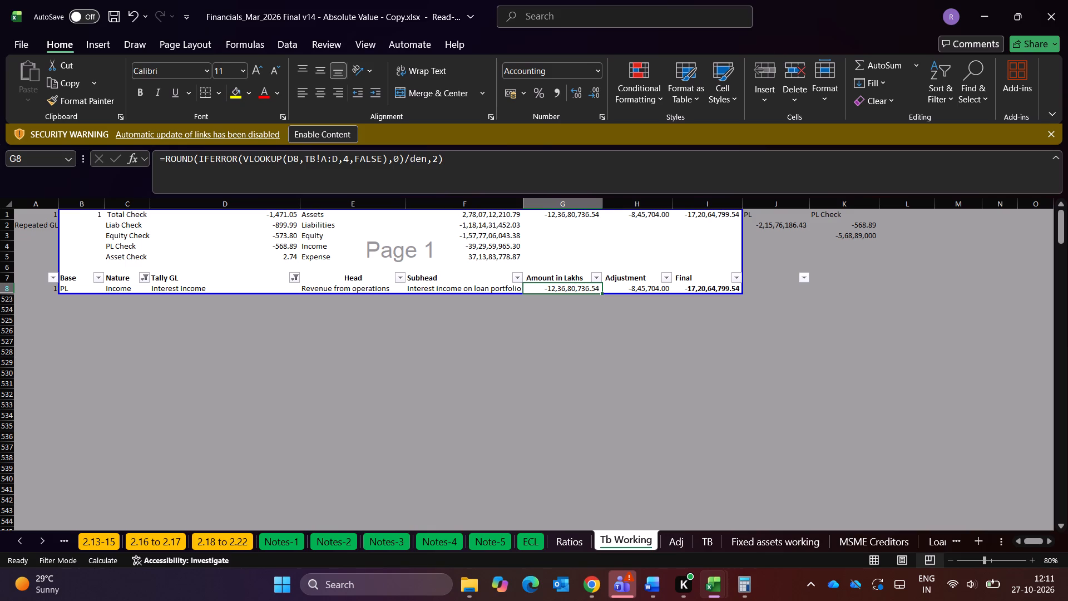
pyautogui.click(212, 542)
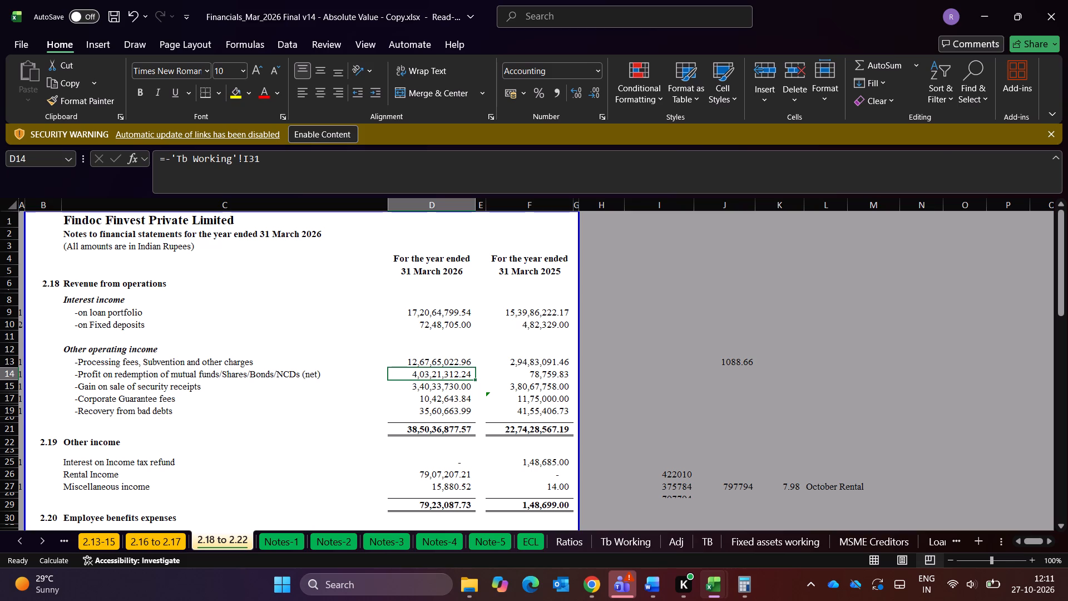
# In Tb Working, inspect how the Interest Income row's Adjustment and Final amounts are calculated.
pyautogui.click(643, 549)
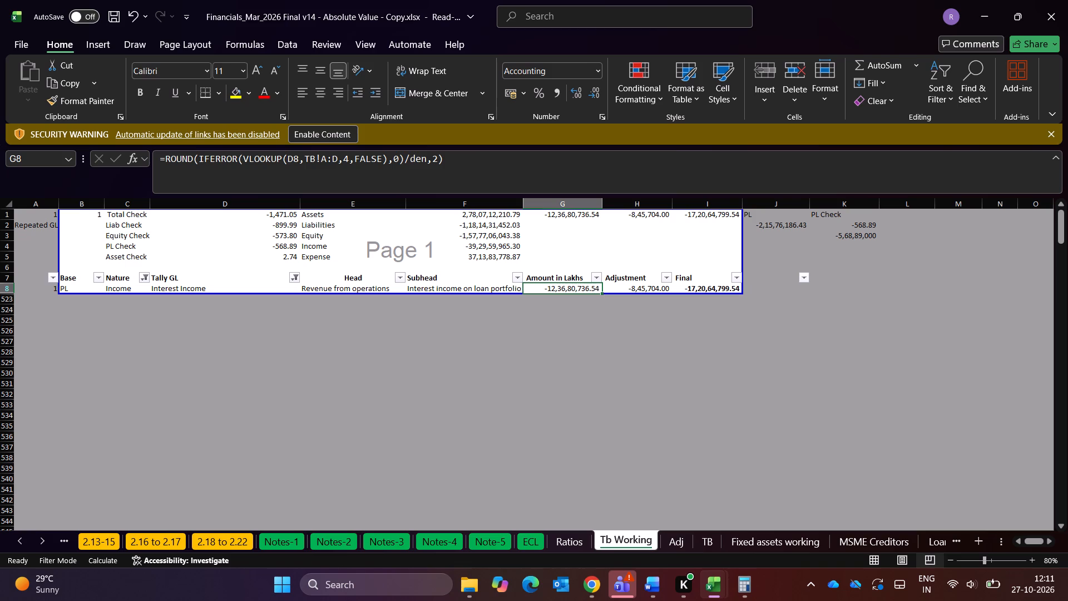
pyautogui.click(641, 286)
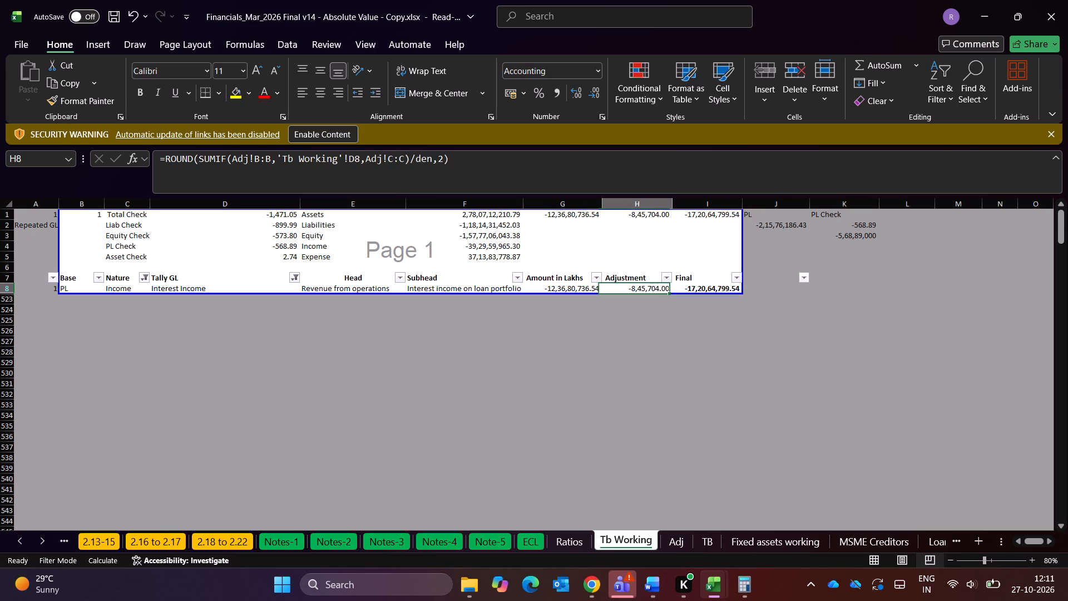
pyautogui.click(687, 282)
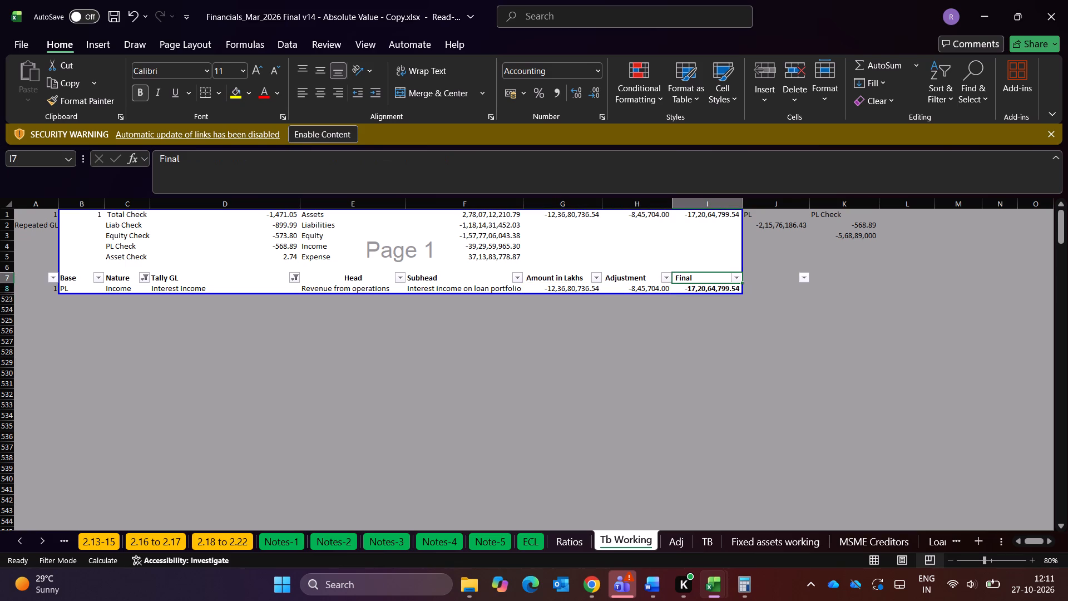
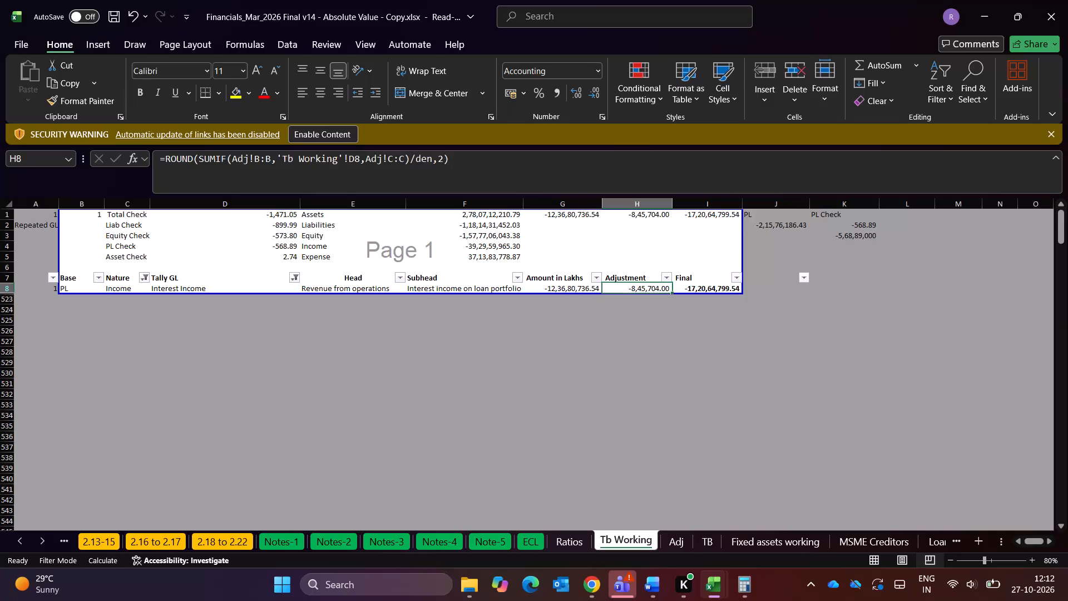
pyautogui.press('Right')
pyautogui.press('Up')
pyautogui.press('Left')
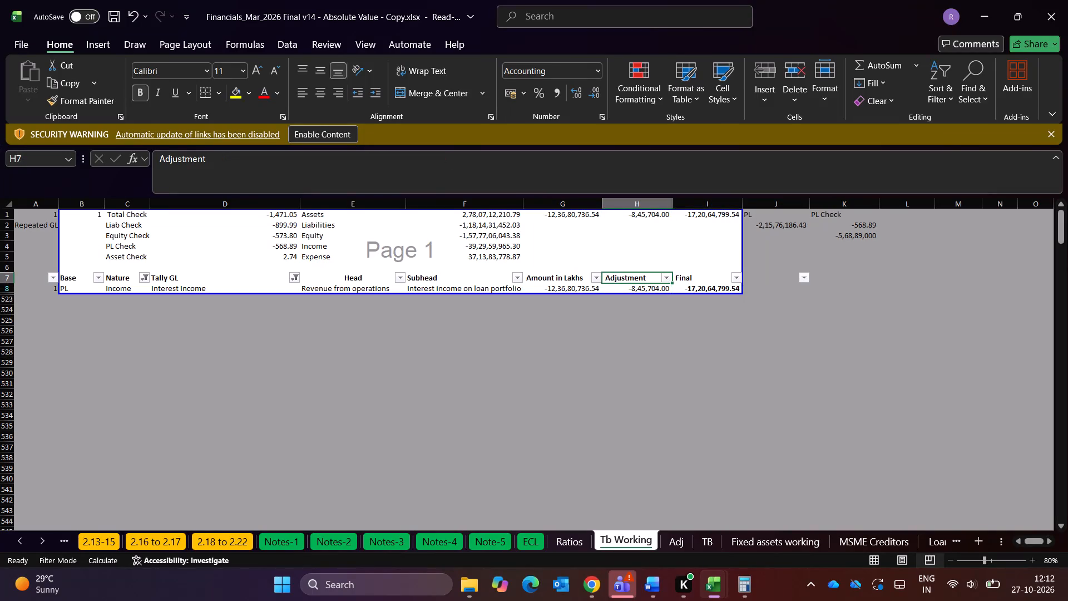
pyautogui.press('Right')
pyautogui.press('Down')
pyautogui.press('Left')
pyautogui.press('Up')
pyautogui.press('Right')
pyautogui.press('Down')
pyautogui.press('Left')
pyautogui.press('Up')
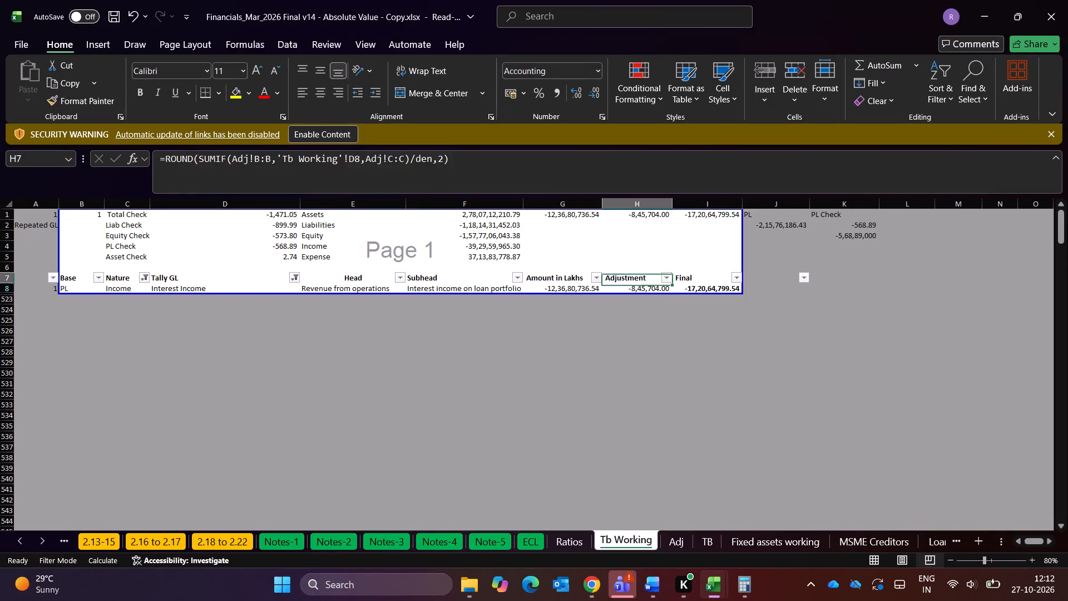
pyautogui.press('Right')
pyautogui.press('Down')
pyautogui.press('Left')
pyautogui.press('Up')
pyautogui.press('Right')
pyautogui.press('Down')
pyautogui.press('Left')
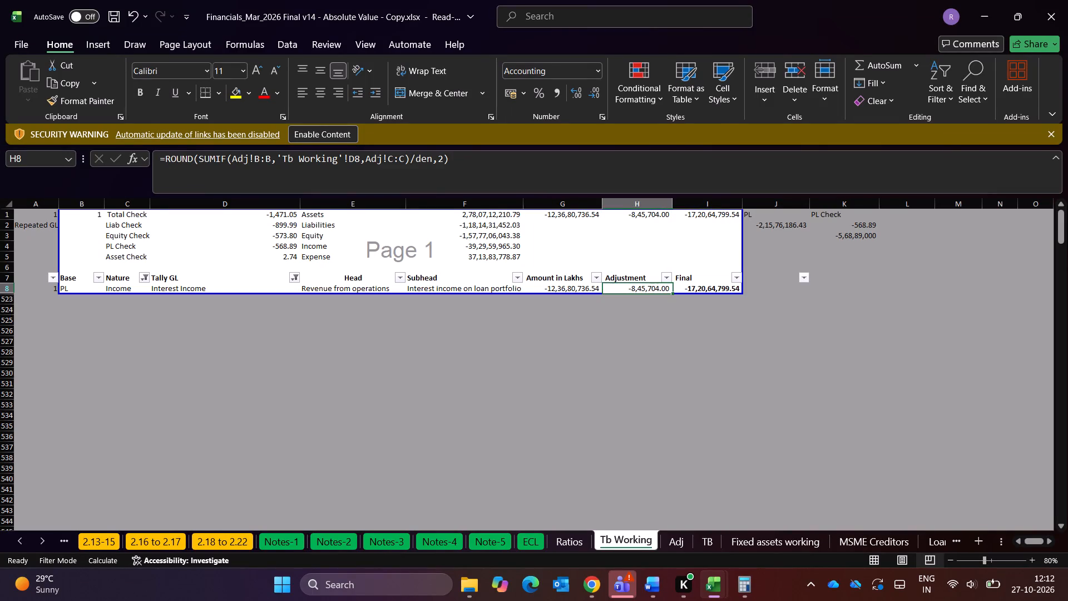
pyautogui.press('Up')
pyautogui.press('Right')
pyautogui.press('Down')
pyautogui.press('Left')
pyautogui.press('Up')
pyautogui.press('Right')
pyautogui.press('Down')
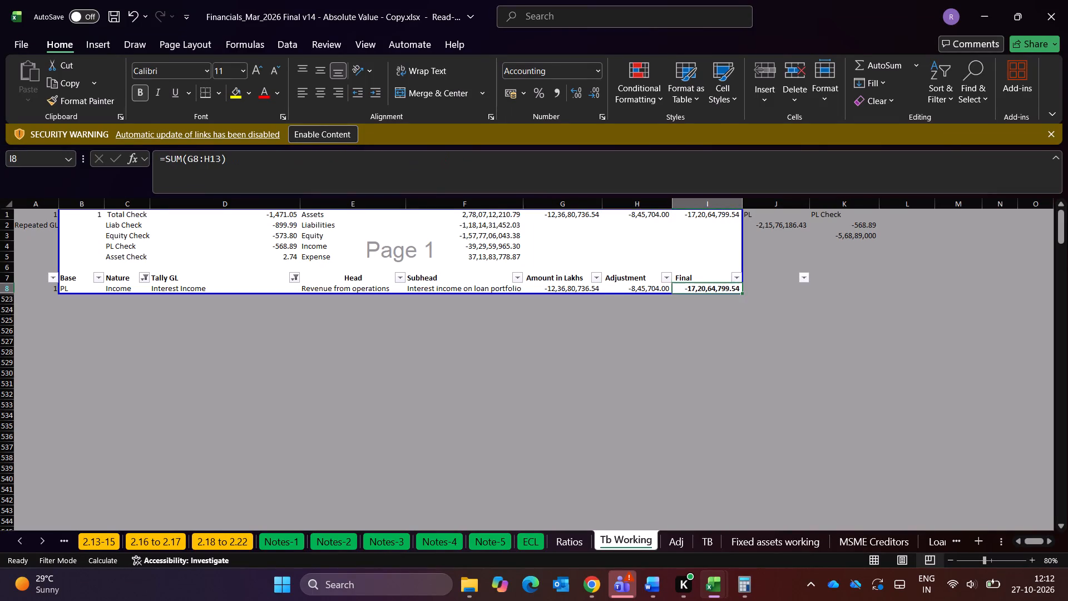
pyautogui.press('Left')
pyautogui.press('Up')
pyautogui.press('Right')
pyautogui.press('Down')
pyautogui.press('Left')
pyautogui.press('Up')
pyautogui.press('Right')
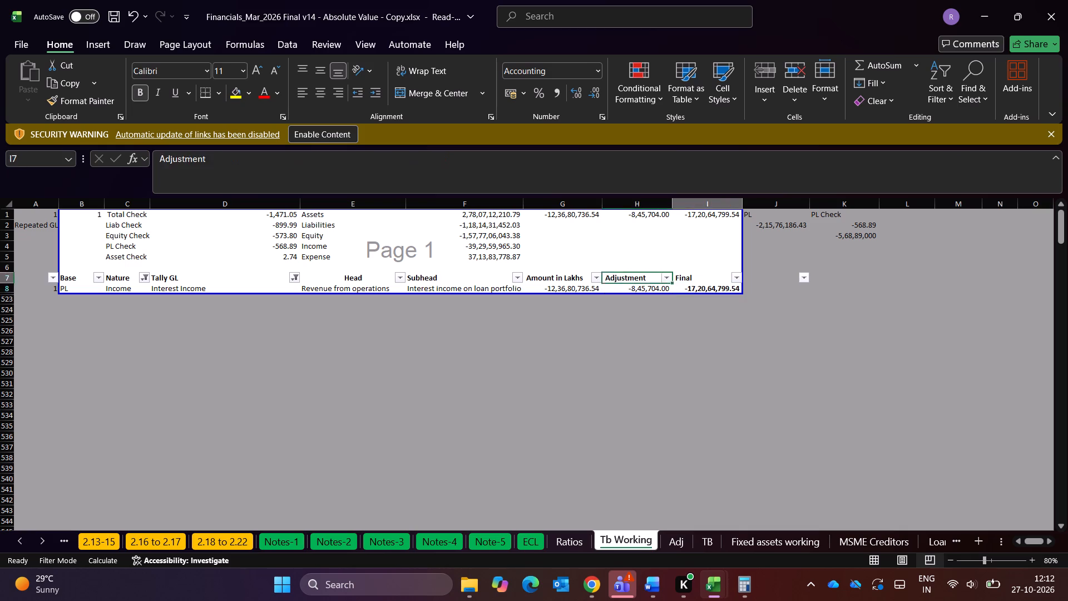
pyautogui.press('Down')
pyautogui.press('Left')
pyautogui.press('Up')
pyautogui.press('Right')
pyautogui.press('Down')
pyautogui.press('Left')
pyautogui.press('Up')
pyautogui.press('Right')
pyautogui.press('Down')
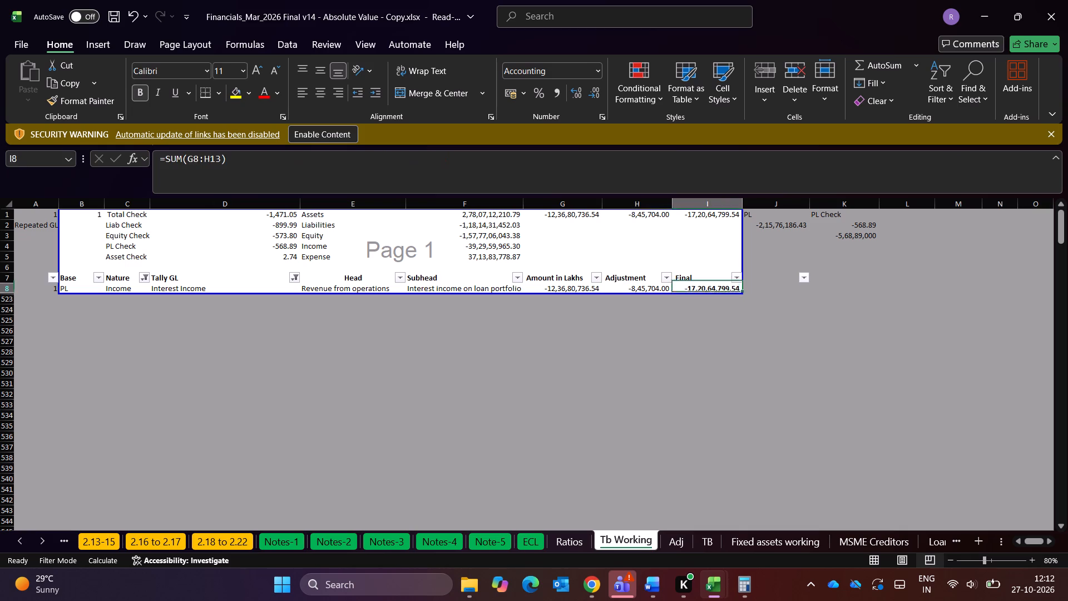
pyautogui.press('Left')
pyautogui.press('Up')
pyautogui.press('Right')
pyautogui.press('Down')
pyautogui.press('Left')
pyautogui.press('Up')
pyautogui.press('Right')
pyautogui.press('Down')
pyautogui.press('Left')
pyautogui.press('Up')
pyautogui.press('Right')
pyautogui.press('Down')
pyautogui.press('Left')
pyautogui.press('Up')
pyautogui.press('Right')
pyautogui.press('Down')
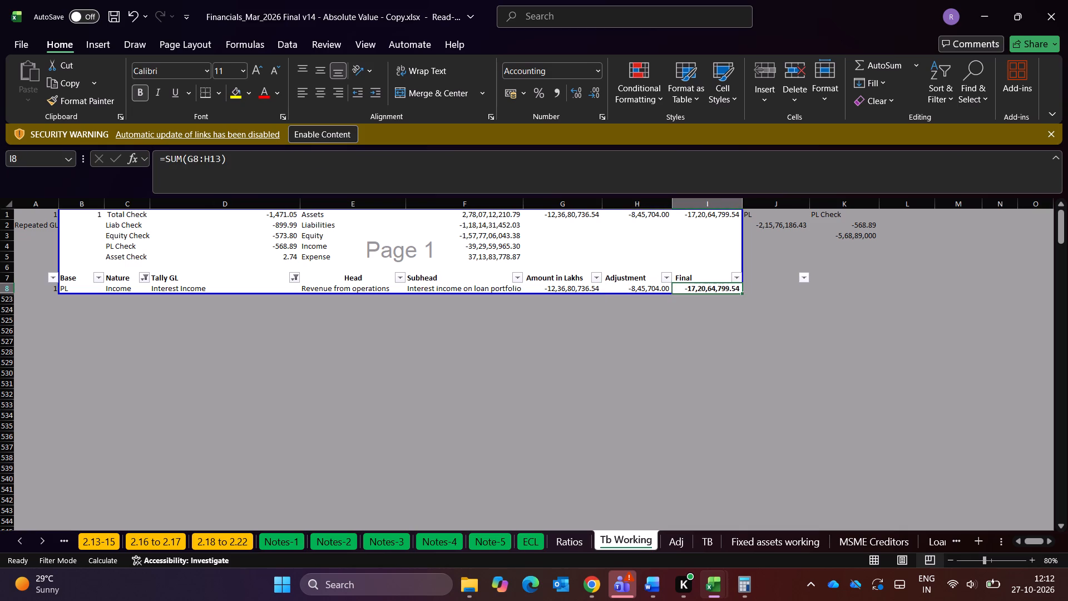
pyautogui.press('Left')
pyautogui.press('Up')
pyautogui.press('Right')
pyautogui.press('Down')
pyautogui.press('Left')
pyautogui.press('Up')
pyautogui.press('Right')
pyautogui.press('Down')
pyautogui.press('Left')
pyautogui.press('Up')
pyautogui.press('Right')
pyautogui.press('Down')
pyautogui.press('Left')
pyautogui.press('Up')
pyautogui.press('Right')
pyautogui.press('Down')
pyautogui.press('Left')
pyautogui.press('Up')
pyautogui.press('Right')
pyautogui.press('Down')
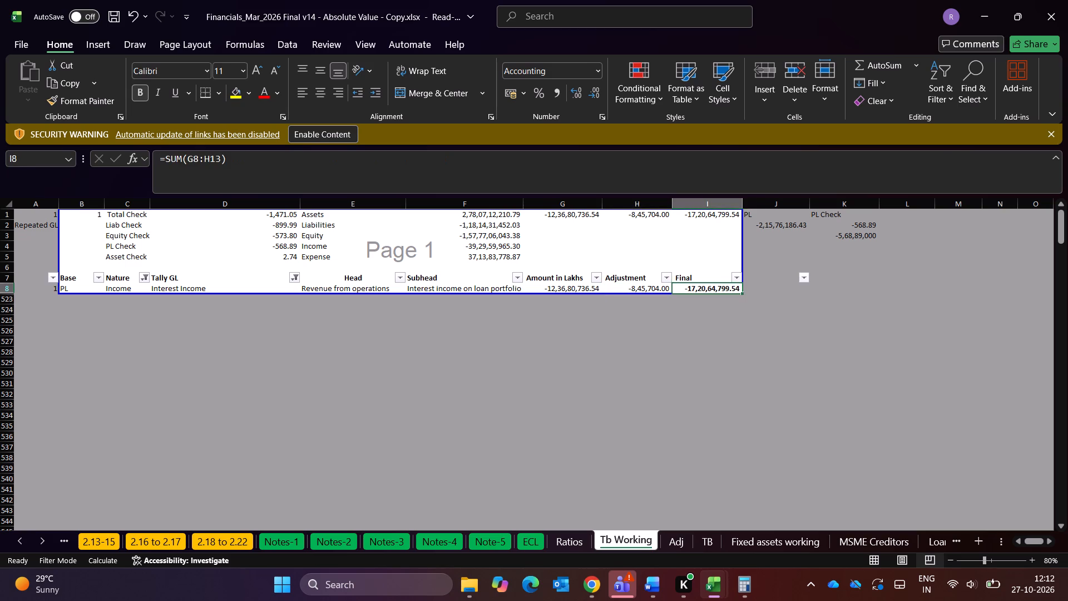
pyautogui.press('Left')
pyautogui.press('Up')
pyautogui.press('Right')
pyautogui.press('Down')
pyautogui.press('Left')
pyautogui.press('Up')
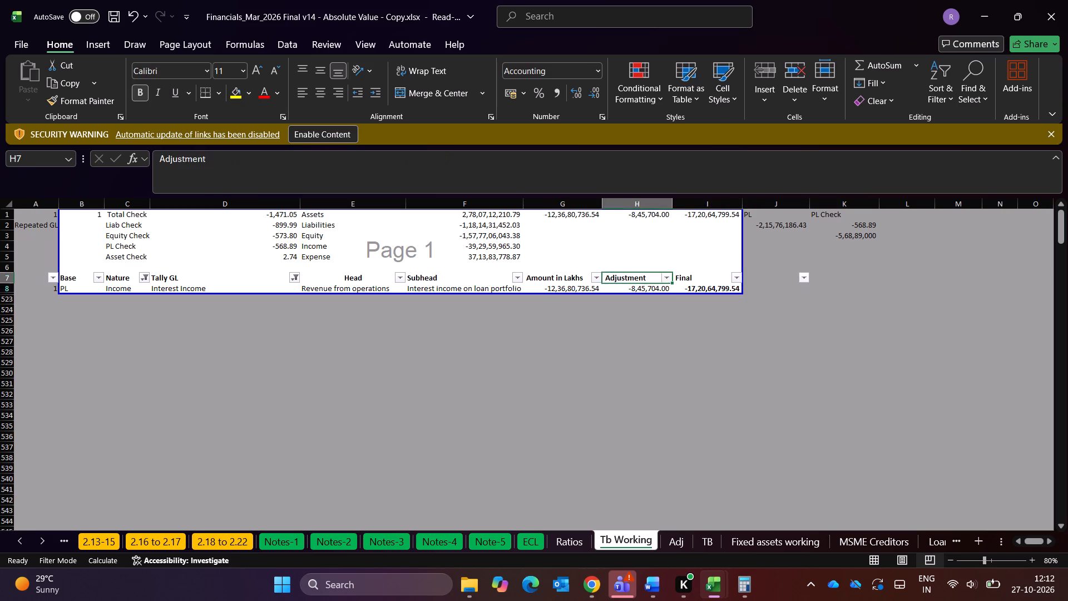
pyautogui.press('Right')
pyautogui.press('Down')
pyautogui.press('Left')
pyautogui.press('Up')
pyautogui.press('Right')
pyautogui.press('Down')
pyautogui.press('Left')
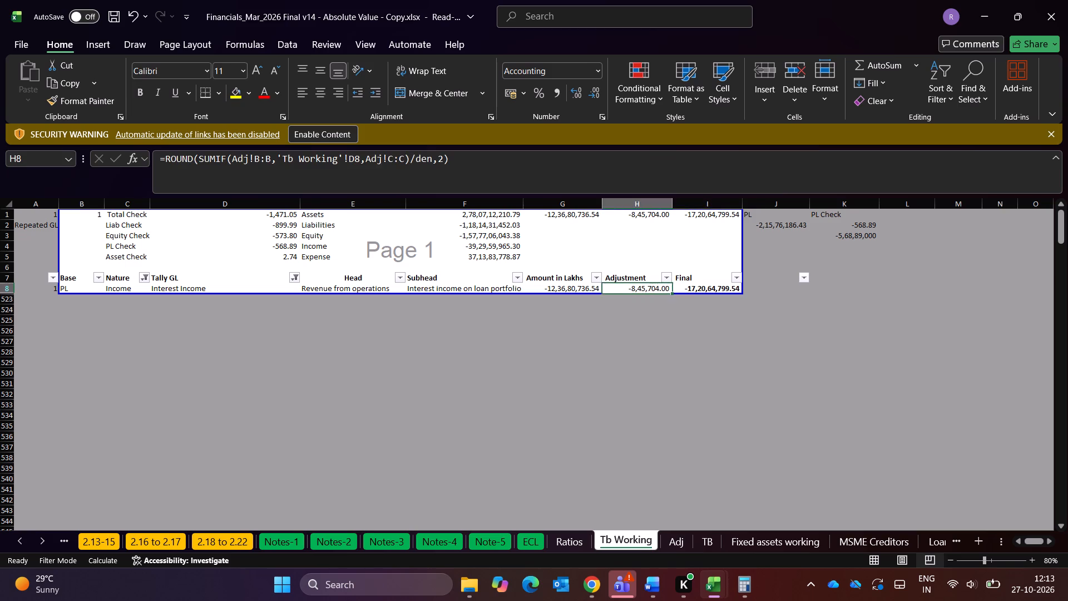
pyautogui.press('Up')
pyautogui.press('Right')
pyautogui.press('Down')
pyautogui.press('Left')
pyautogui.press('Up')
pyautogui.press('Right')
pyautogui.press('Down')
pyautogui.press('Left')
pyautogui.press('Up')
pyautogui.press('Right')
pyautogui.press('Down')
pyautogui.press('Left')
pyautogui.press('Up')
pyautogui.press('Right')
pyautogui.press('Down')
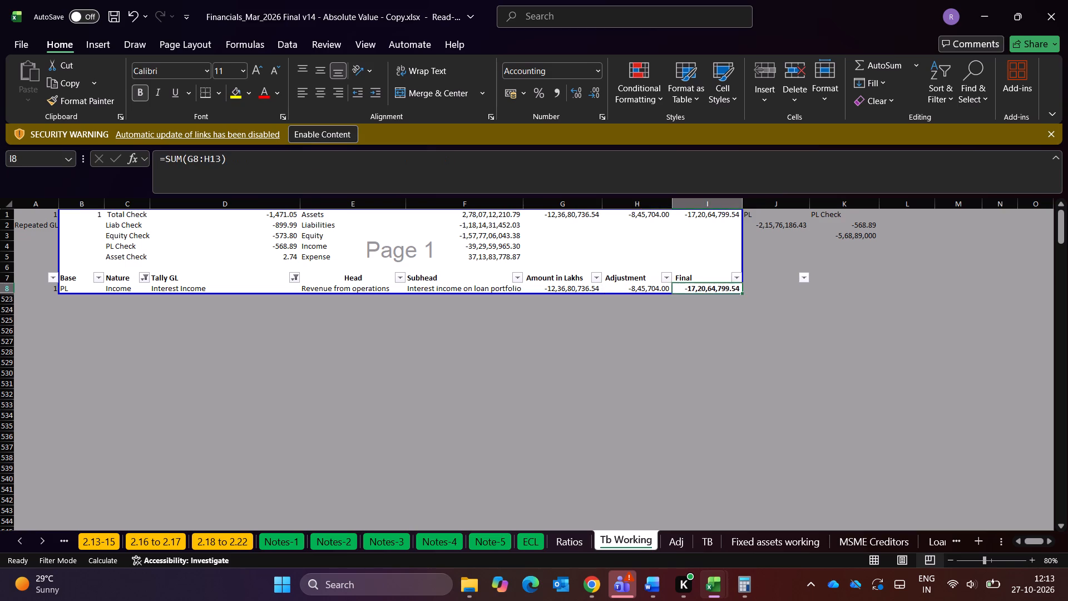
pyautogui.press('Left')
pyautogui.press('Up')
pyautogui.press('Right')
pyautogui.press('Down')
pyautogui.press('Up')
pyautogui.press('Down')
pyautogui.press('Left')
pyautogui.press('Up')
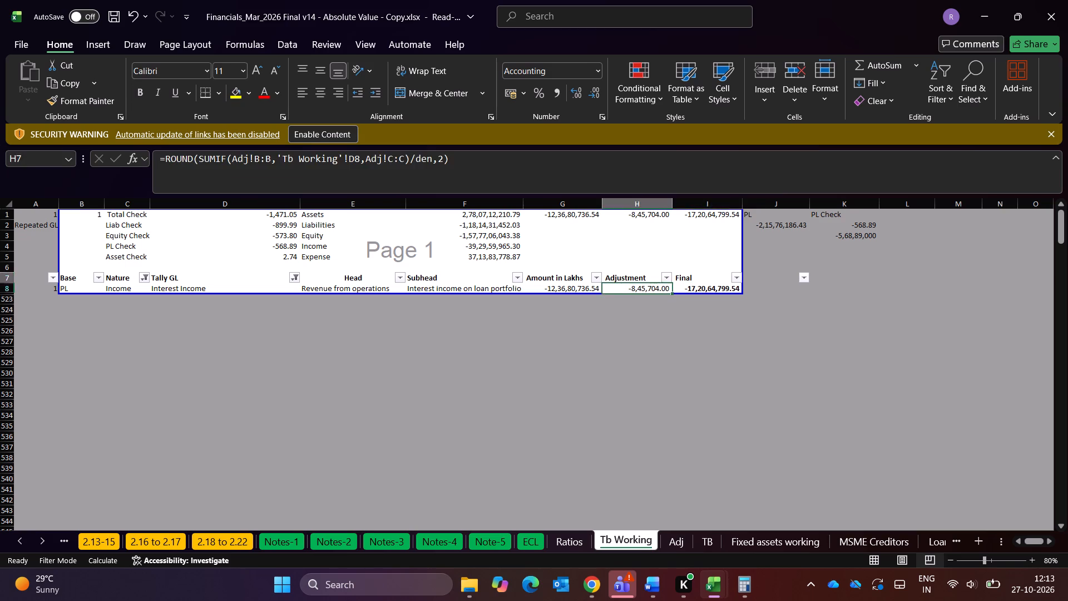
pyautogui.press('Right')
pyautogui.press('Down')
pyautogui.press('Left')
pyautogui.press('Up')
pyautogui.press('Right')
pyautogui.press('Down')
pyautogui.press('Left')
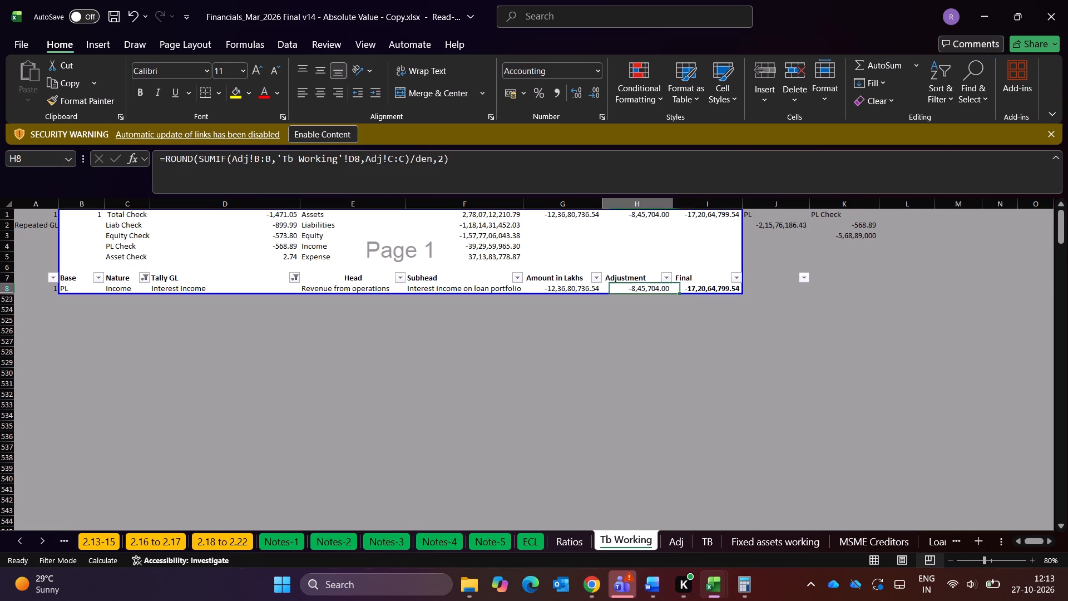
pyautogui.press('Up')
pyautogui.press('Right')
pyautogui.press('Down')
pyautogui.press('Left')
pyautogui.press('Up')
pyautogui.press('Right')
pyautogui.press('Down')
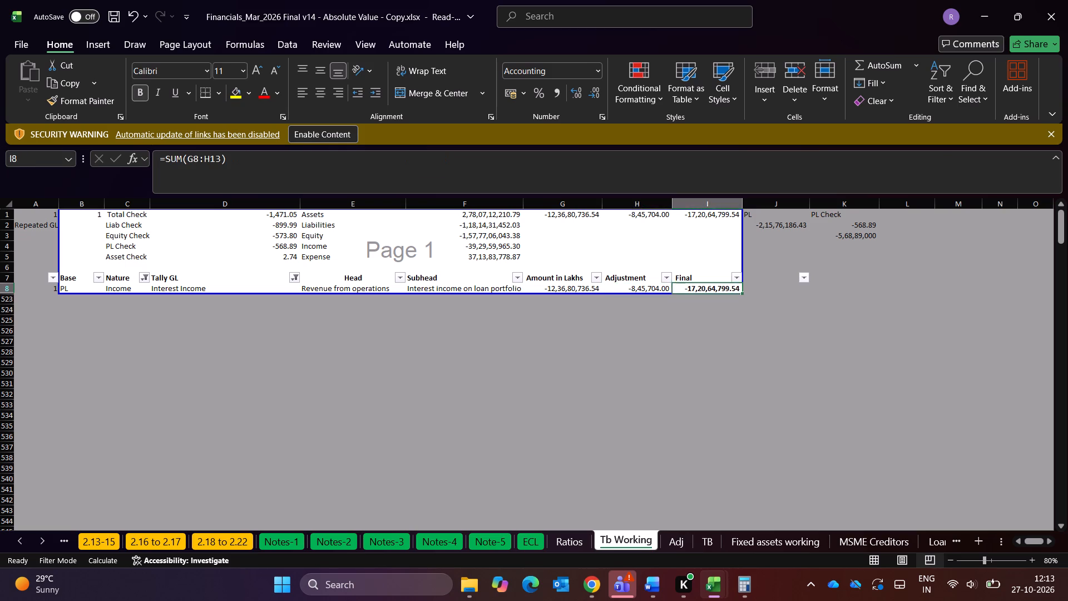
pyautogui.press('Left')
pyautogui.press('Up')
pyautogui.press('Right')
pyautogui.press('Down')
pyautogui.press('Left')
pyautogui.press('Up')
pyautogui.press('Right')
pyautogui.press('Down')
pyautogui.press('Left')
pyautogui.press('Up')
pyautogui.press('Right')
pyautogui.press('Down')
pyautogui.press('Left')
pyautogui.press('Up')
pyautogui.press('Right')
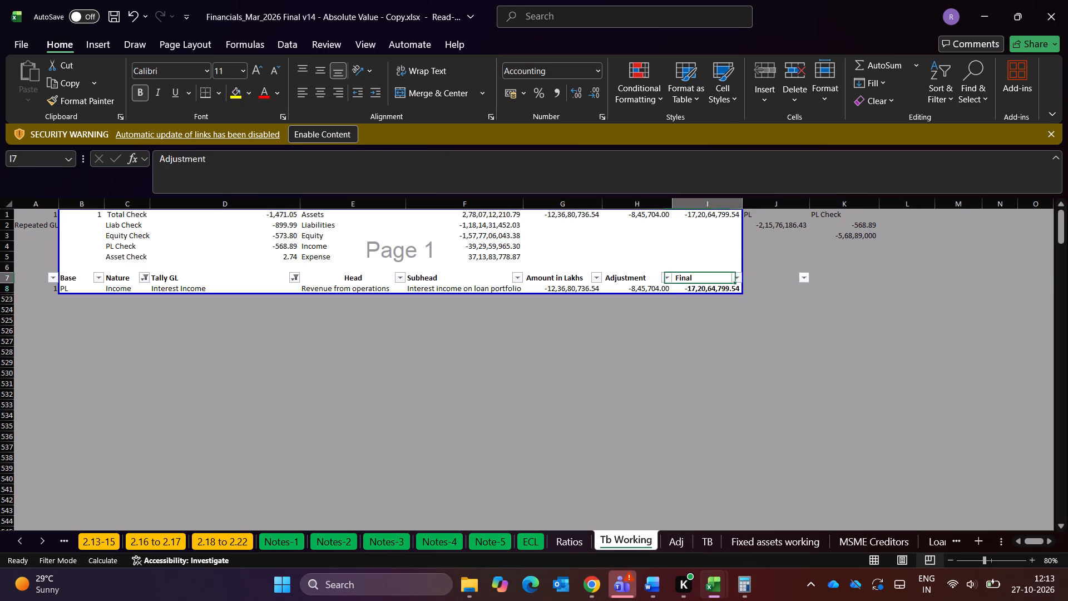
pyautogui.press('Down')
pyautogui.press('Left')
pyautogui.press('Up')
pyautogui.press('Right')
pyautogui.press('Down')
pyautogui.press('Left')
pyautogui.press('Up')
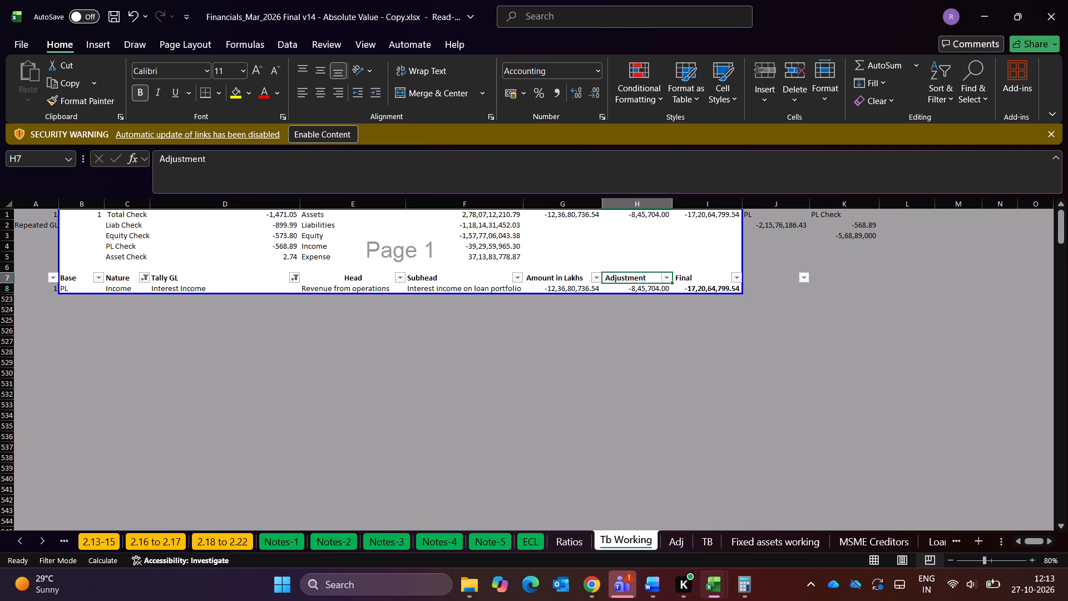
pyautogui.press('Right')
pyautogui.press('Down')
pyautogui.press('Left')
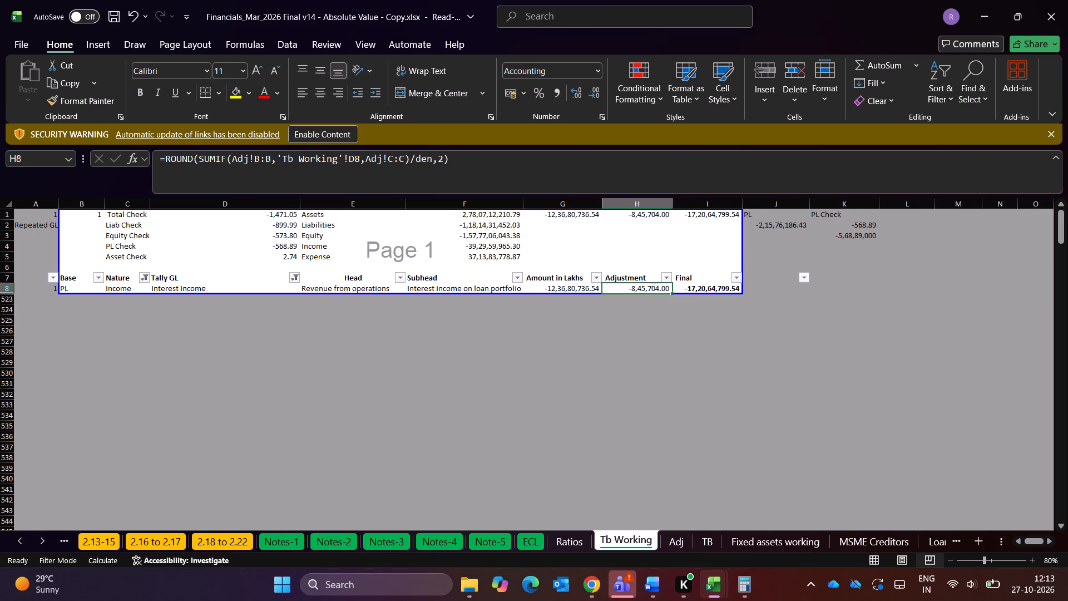
# Switch to Findoc-finserv.xlsx and open the Reco(TB-Register) sheet.
pyautogui.hotkey('alt', 'Tab')
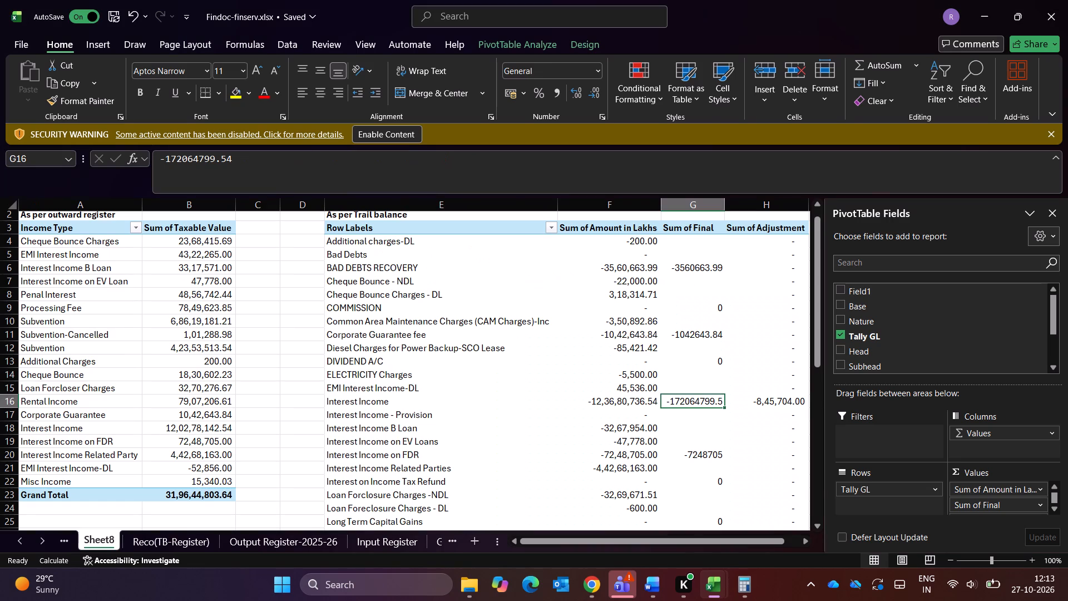
pyautogui.click(195, 539)
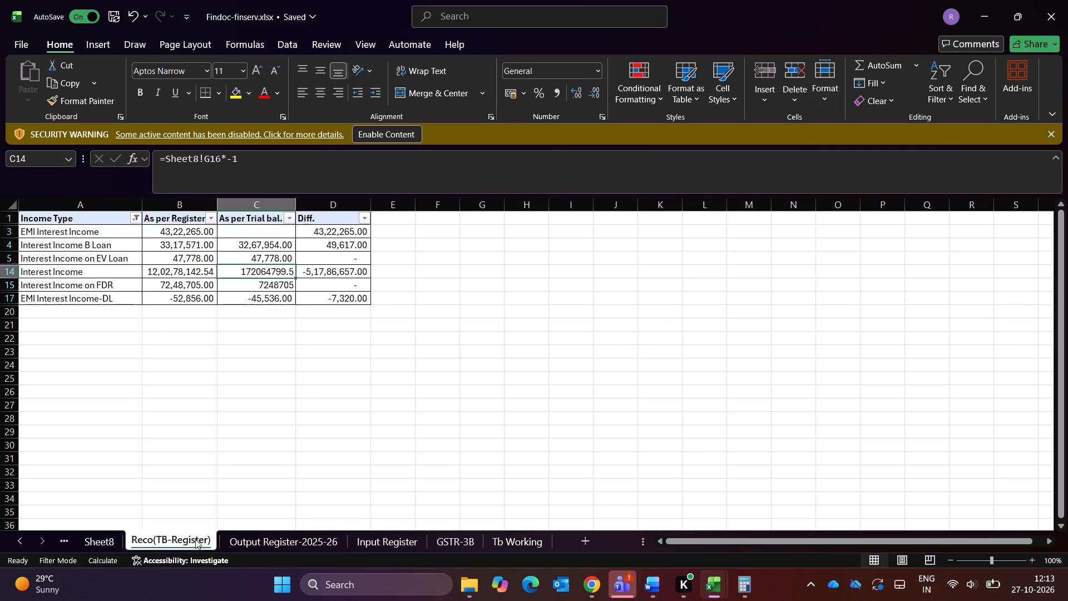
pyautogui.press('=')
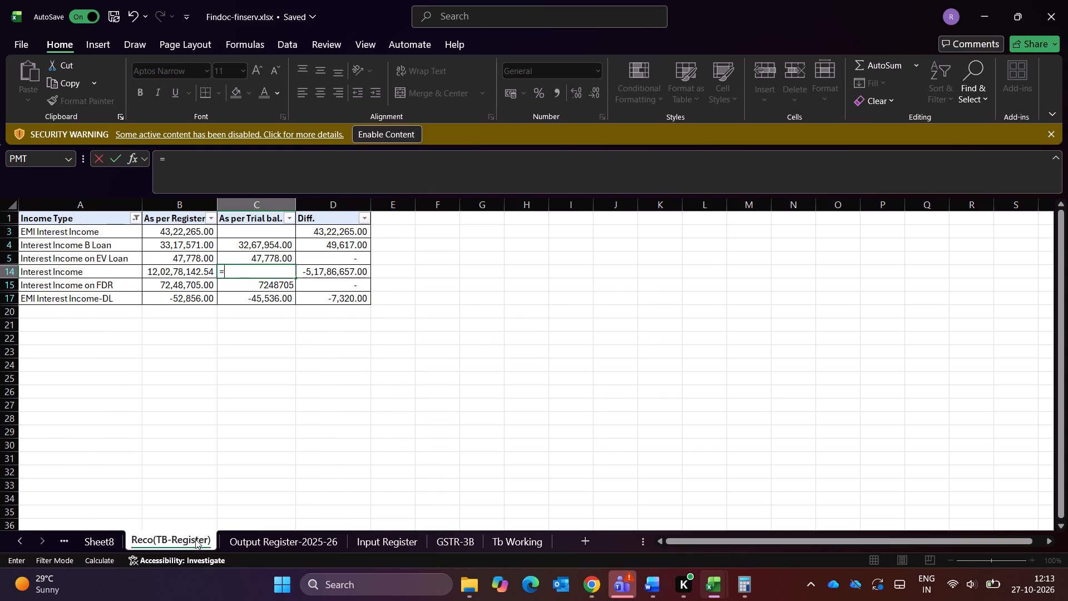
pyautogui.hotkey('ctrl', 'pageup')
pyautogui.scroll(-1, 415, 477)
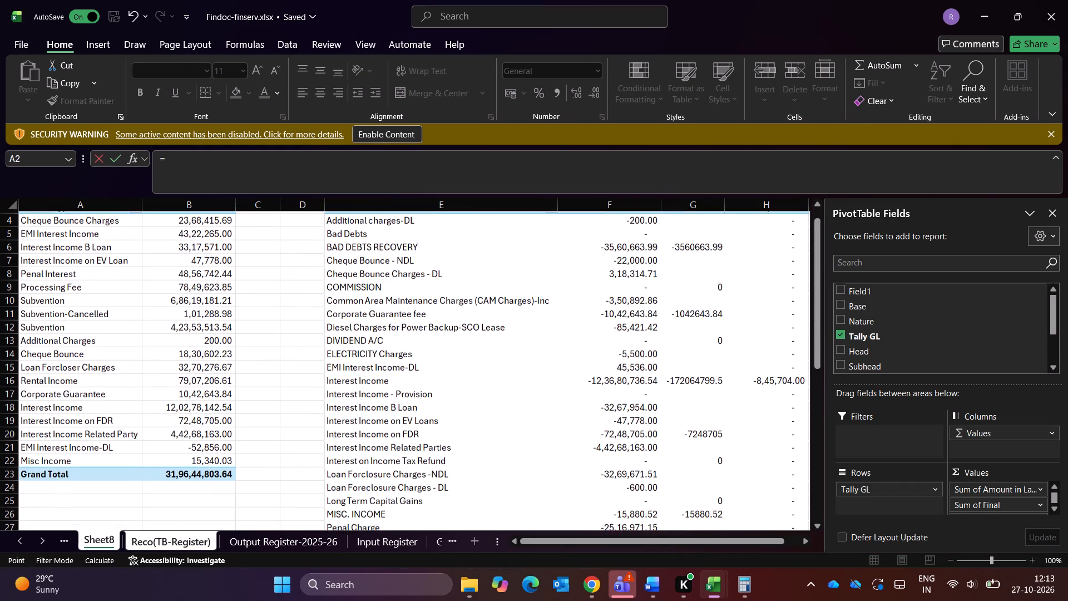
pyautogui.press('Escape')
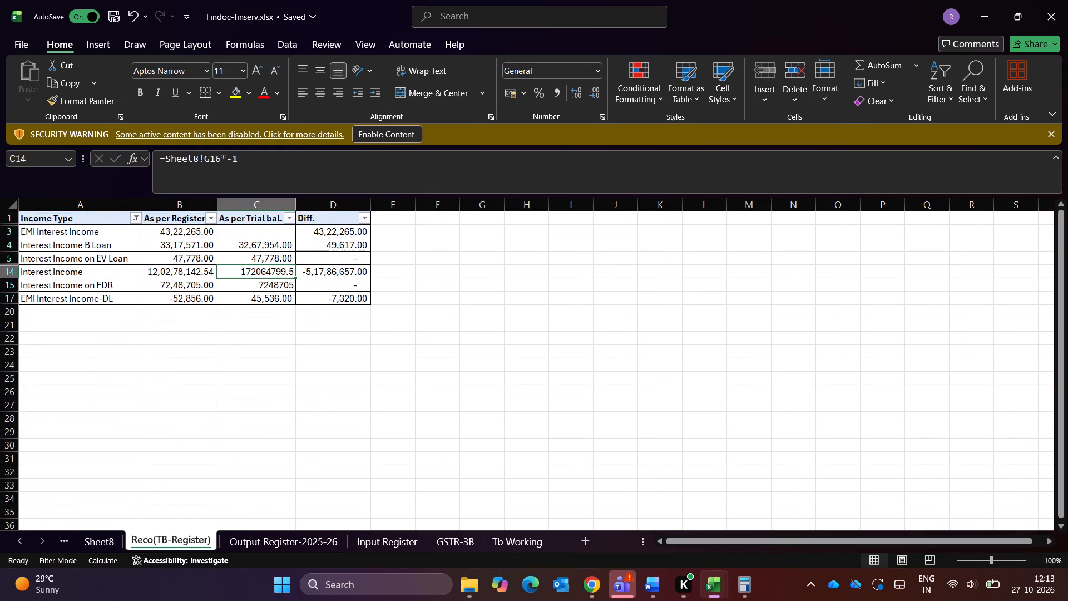
# Relink Interest Income's trial balance amount in C14 to Sheet8's F16, with the sign reversed: =Sheet8!F16*-1.
pyautogui.press('=')
pyautogui.hotkey('ctrl', 'pageup')
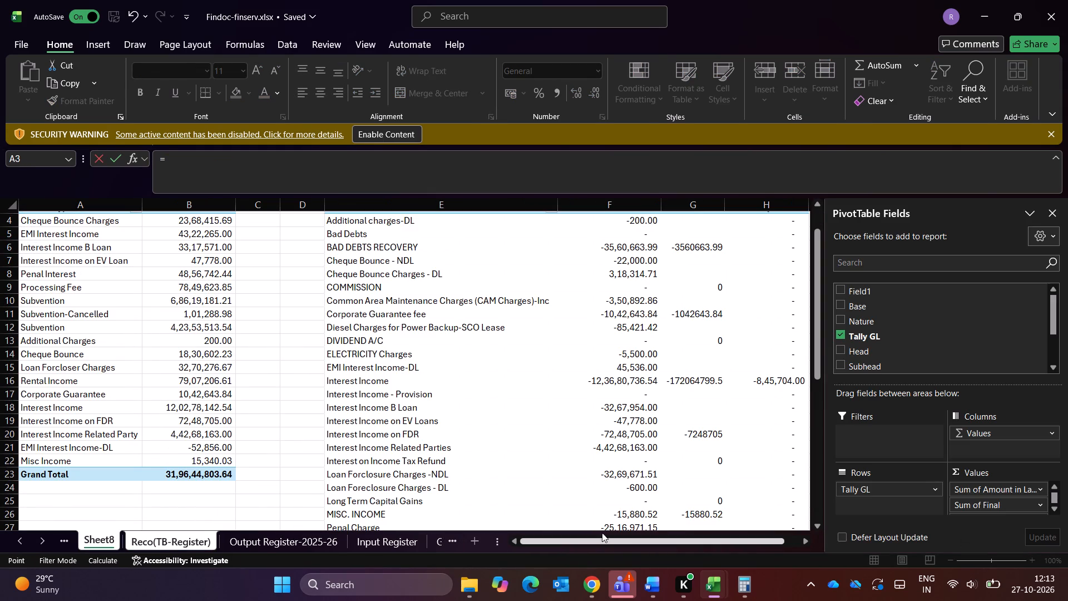
pyautogui.click(613, 378)
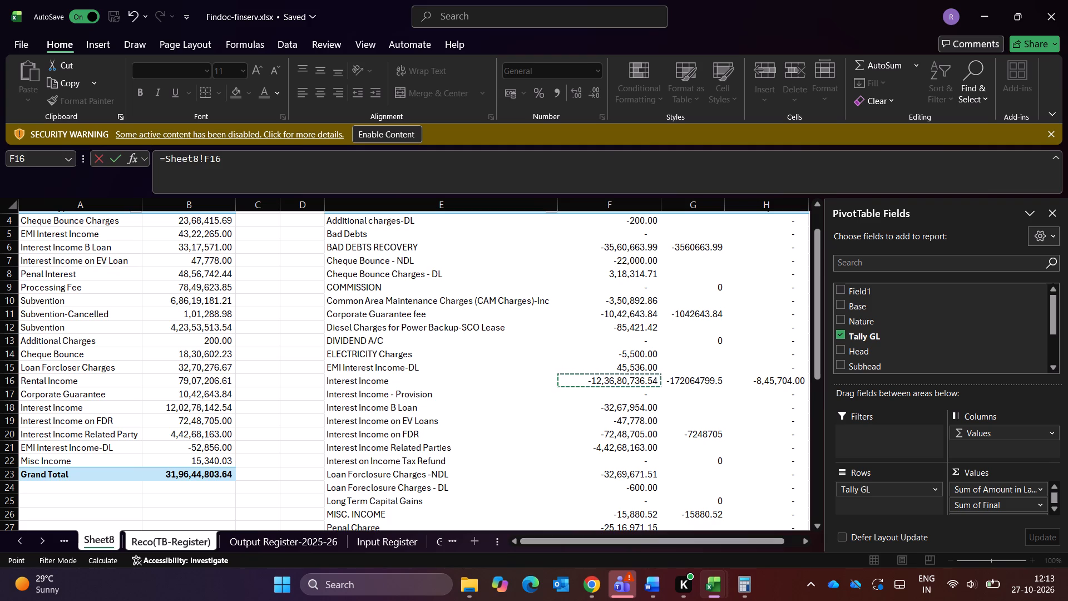
pyautogui.press('Return')
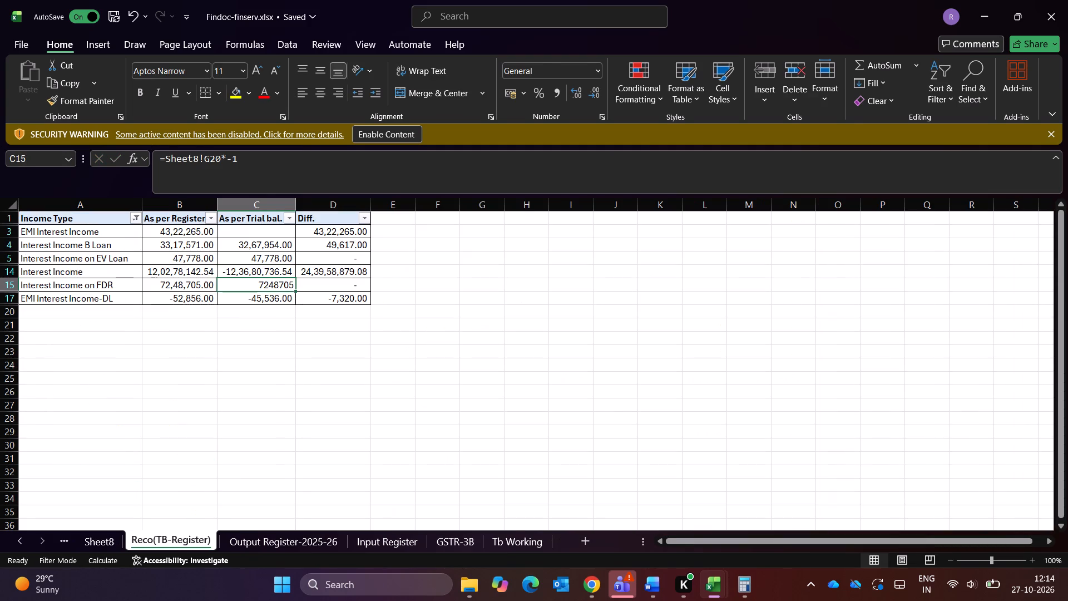
pyautogui.press('Up')
pyautogui.click(310, 170)
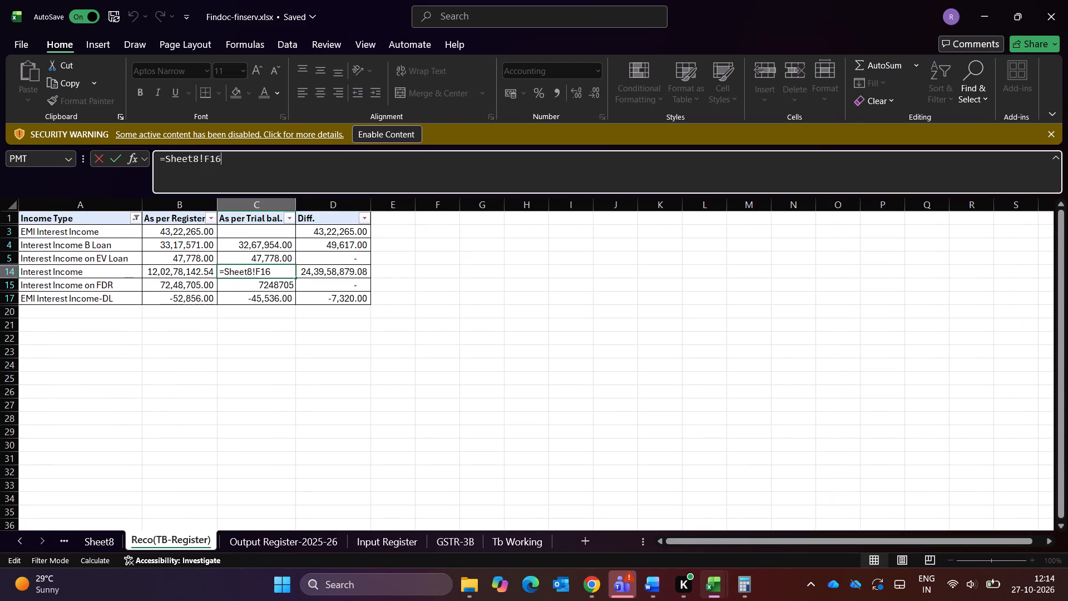
pyautogui.hotkey('shift', '*')
pyautogui.write('-1')
pyautogui.press('Return')
# Review the trial balance links and differences of the interest heads in Reco(TB-Register), particularly Interest Income B Loan.
pyautogui.press('Up')
pyautogui.press('Up')
pyautogui.press('Up')
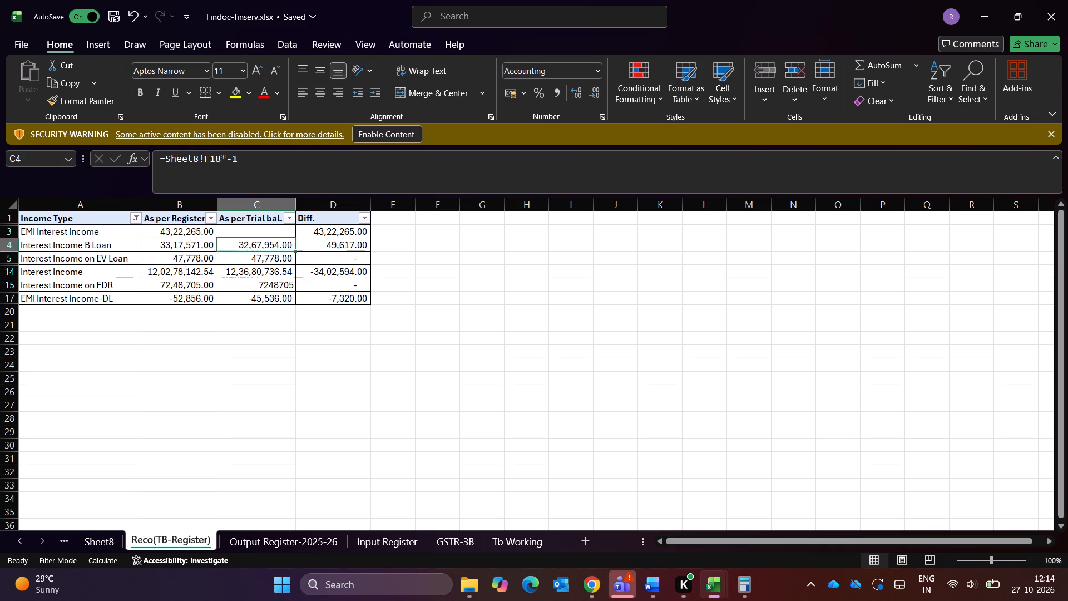
pyautogui.press('Up')
pyautogui.press('Up')
pyautogui.press('Down')
pyautogui.press('Down')
pyautogui.press('Down')
pyautogui.press('Down')
pyautogui.press('Down')
pyautogui.press('Down')
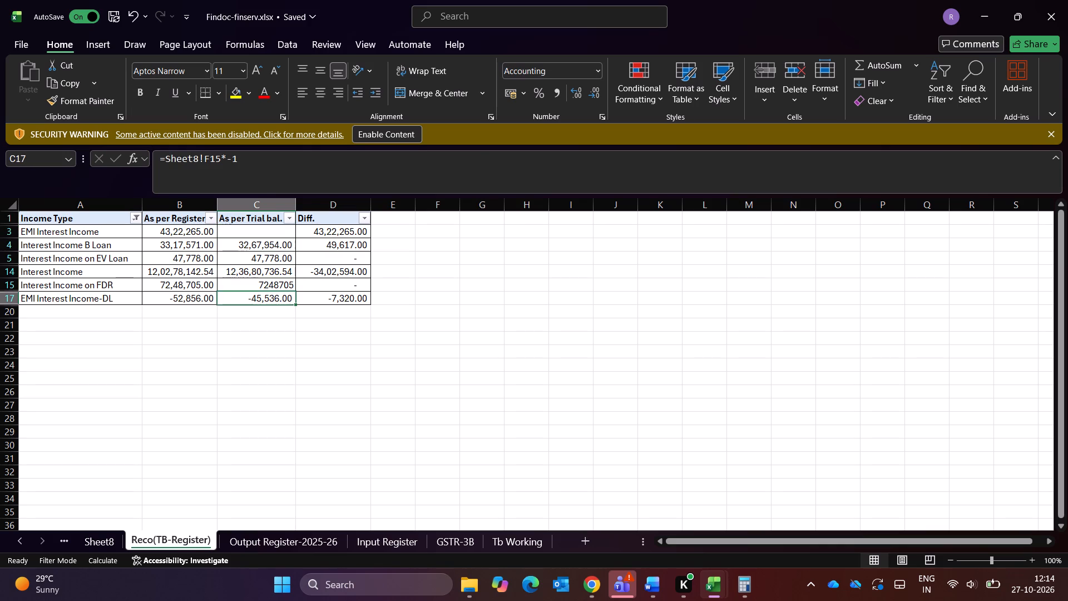
pyautogui.press('Up')
pyautogui.press('Up')
pyautogui.press('Up')
pyautogui.press('Up')
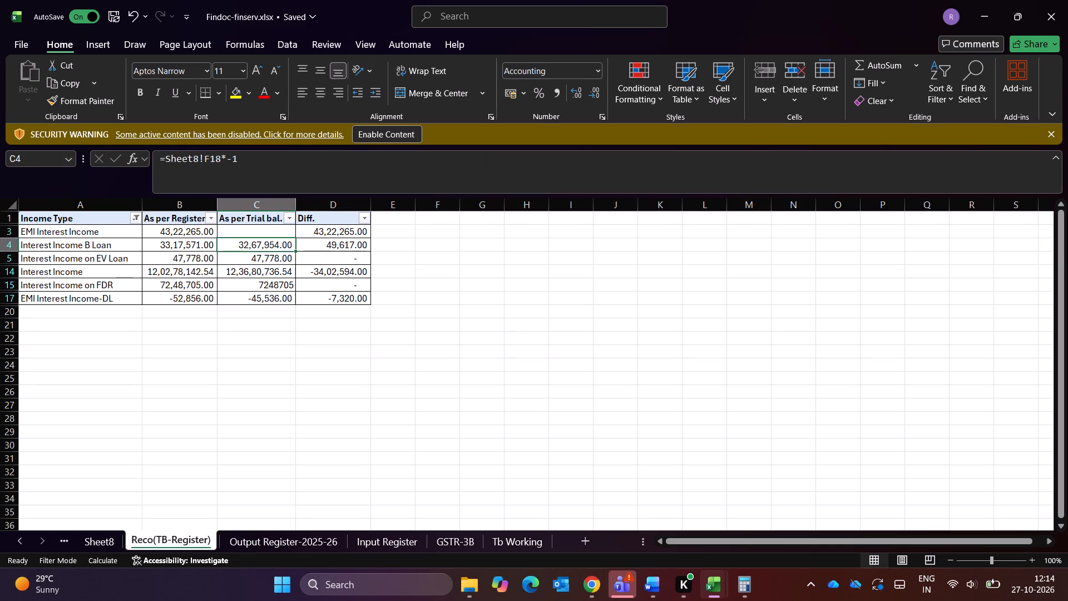
pyautogui.press('Left')
pyautogui.press('Left')
pyautogui.press('Right')
pyautogui.press('Right')
# Switch to the Financials workbook and filter Tb Working's Tally GL column to only Interest Income B Loan.
pyautogui.hotkey('alt', 'Tab')
pyautogui.press('Left')
pyautogui.press('Left')
pyautogui.press('Left')
pyautogui.press('Left')
pyautogui.press('Up')
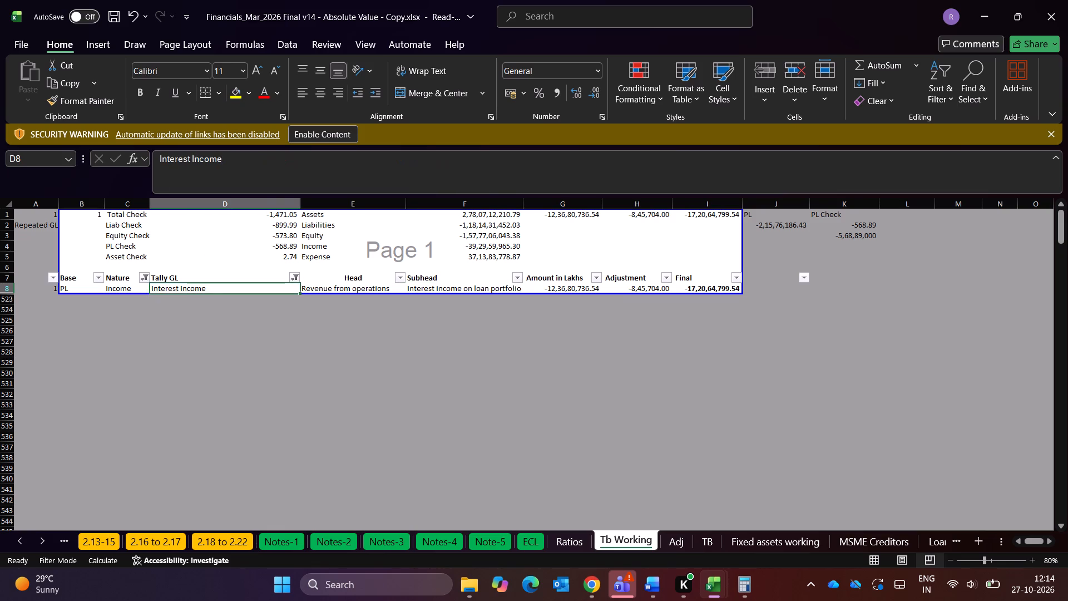
pyautogui.hotkey('alt', 'Down')
pyautogui.hotkey('alt', 'Down')
pyautogui.hotkey('alt', 'Down')
pyautogui.hotkey('alt', 'Down')
pyautogui.hotkey('alt', 'Down')
pyautogui.hotkey('alt', 'Down')
pyautogui.hotkey('alt', 'Down')
pyautogui.hotkey('alt', 'Down')
pyautogui.hotkey('alt', 'Down')
pyautogui.hotkey('alt', 'Down')
pyautogui.press('Up')
pyautogui.write('ineterst')
pyautogui.press('BackSpace')
pyautogui.press('BackSpace')
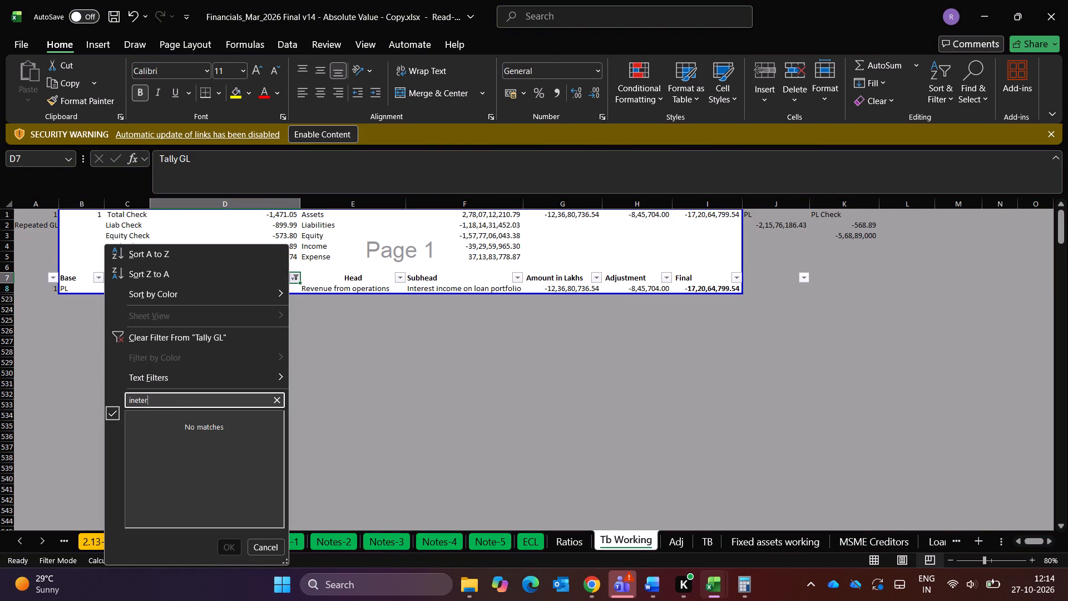
pyautogui.press('BackSpace')
pyautogui.press('BackSpace')
pyautogui.press('BackSpace')
pyautogui.press('BackSpace')
pyautogui.write('te')
pyautogui.press('Down')
pyautogui.press('Down')
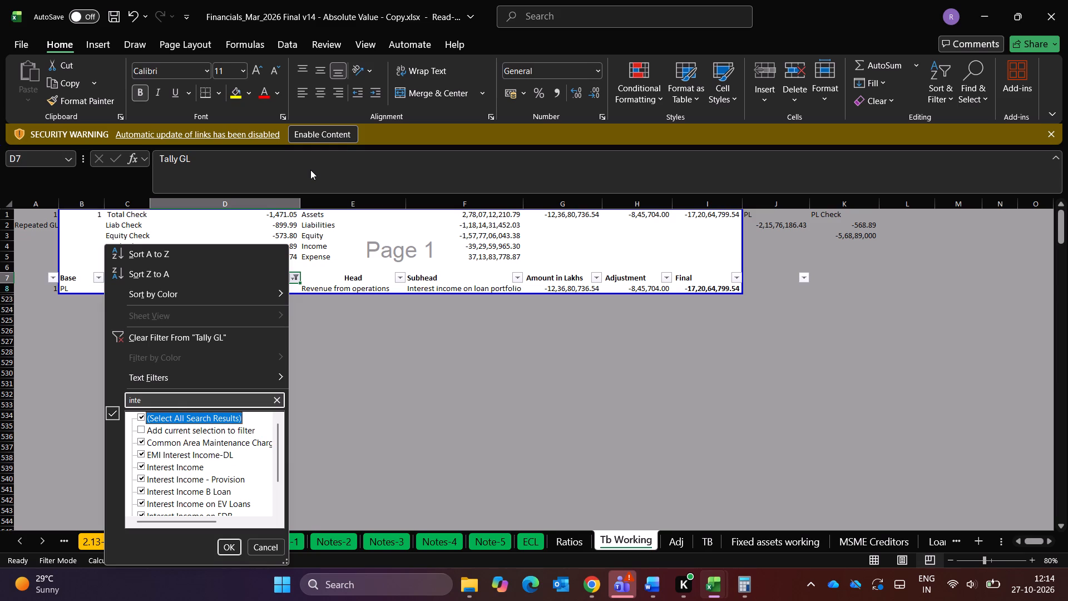
pyautogui.press('space')
pyautogui.press('Down')
pyautogui.press('Down')
pyautogui.press('Down')
pyautogui.press('Down')
pyautogui.press('Down')
pyautogui.press('Down')
pyautogui.press('space')
pyautogui.press('Return')
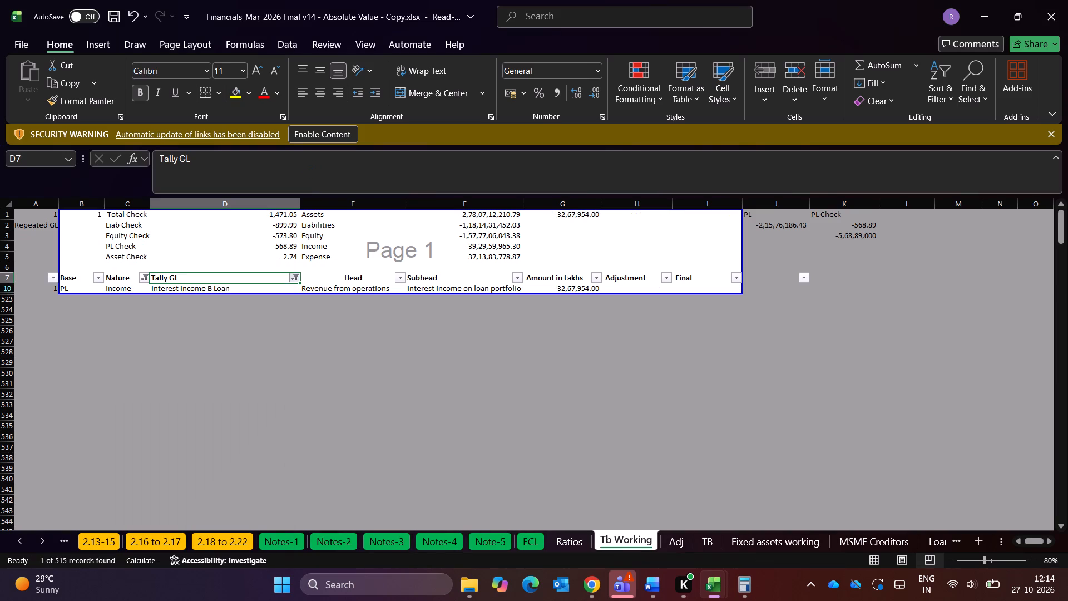
# Compare Interest Income B Loan's Amount in Lakhs in Tb Working with its trial balance figure in Reco(TB-Register).
pyautogui.press('Right')
pyautogui.press('Right')
pyautogui.press('Down')
pyautogui.press('Right')
pyautogui.hotkey('alt', 'Tab')
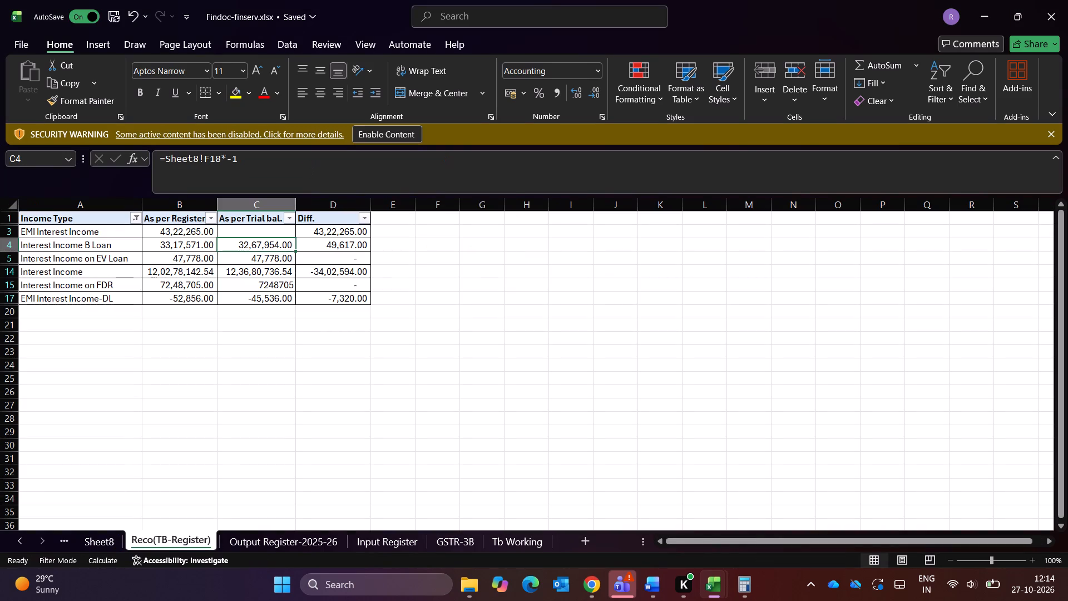
pyautogui.hotkey('alt', 'Tab')
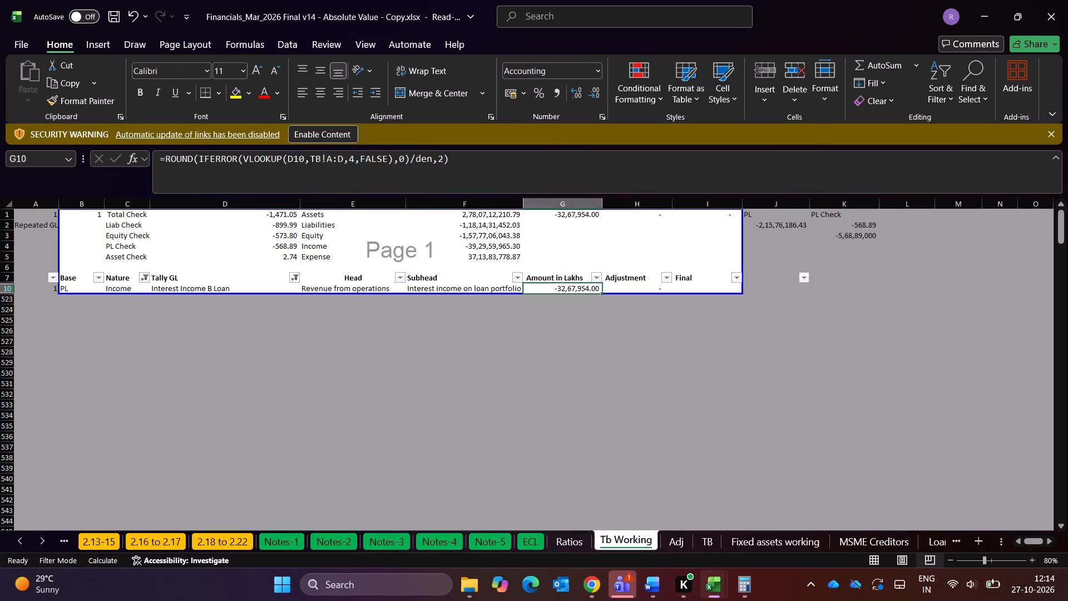
pyautogui.hotkey('alt', 'Tab')
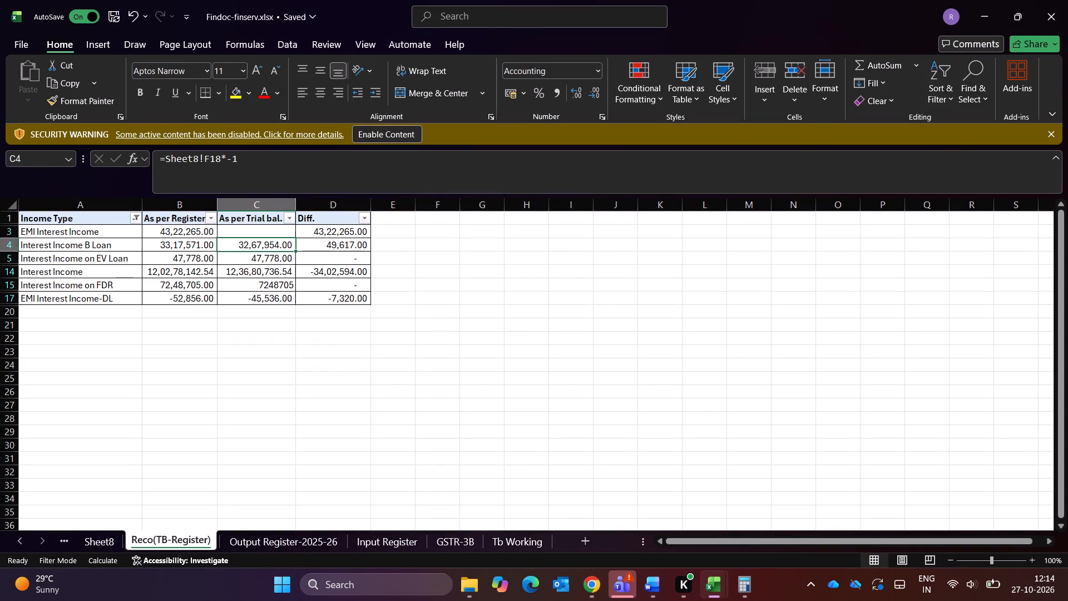
# Return to Tb Working and filter the Tally GL column by "emi" to show only EMI Interest Income-DL.
pyautogui.hotkey('alt', 'Tab')
pyautogui.press('Up')
pyautogui.press('Left')
pyautogui.press('Left')
pyautogui.press('Left')
pyautogui.hotkey('alt', 'Down')
pyautogui.hotkey('alt', 'Down')
pyautogui.hotkey('alt', 'Down')
pyautogui.hotkey('alt', 'Down')
pyautogui.hotkey('alt', 'Down')
pyautogui.hotkey('alt', 'Down')
pyautogui.hotkey('alt', 'Down')
pyautogui.hotkey('alt', 'Down')
pyautogui.hotkey('alt', 'Down')
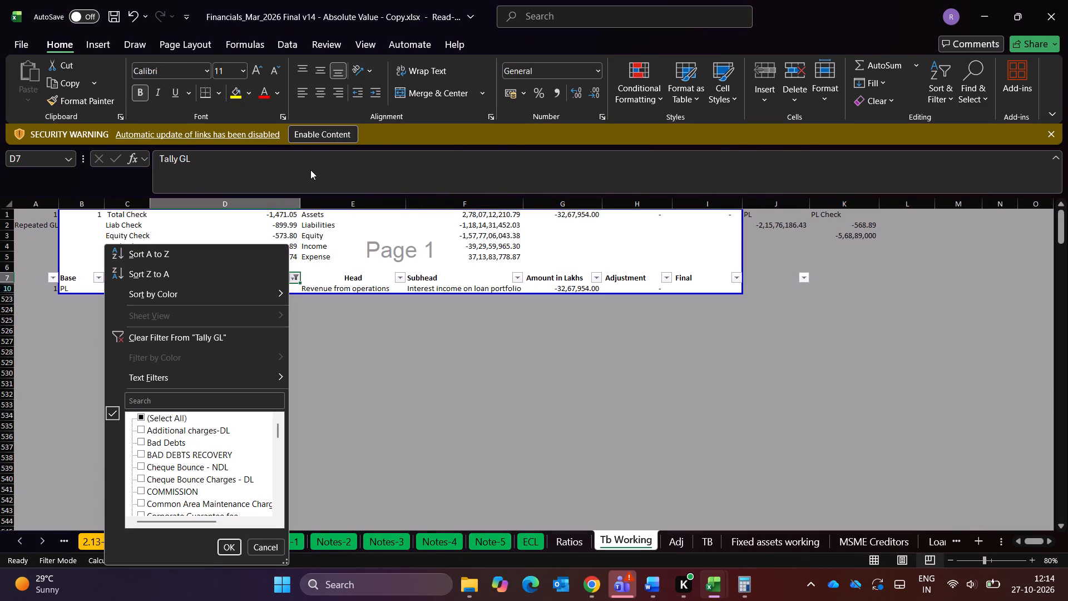
pyautogui.write('ei')
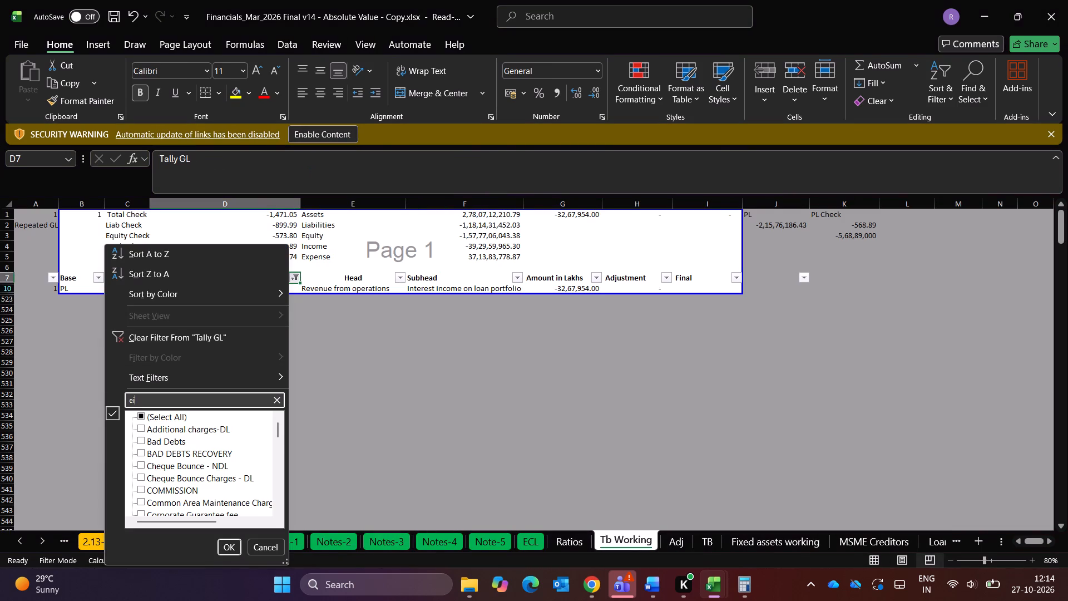
pyautogui.press('BackSpace')
pyautogui.write('mi')
pyautogui.press('Down')
pyautogui.press('Down')
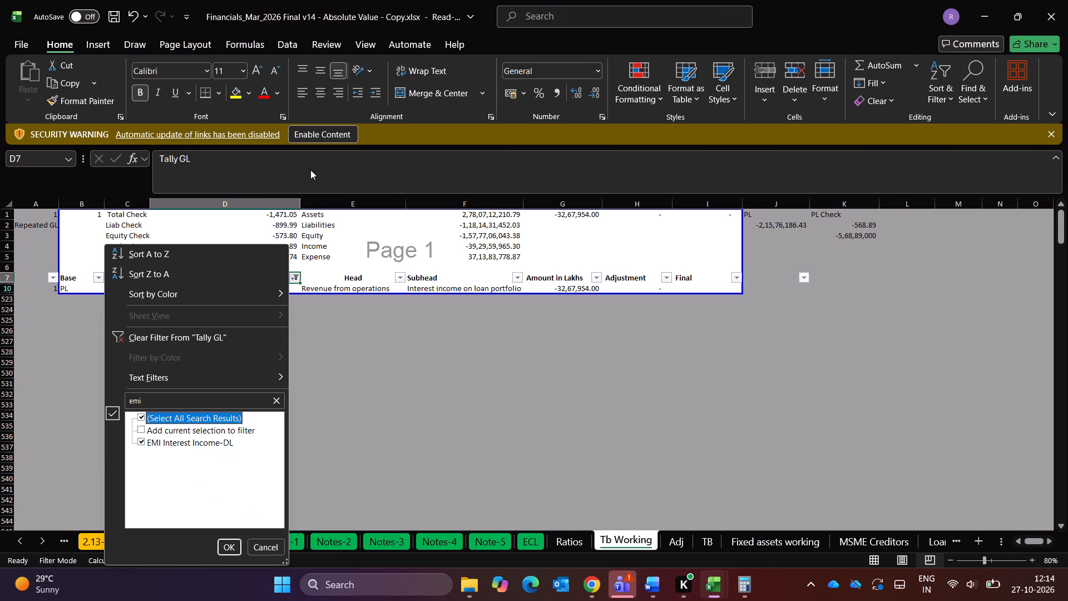
pyautogui.press('Return')
# Compare EMI Interest Income-DL's Amount in Lakhs in Tb Working with the EMI interest heads in Reco(TB-Register), checking its formula.
pyautogui.hotkey('alt', 'Tab')
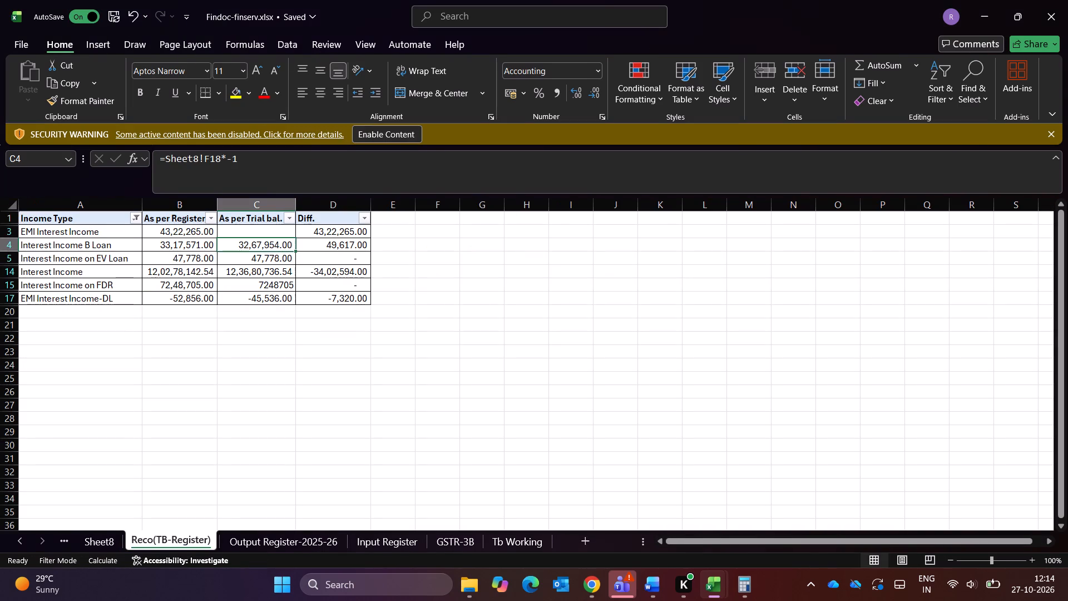
pyautogui.hotkey('alt', 'Tab')
pyautogui.hotkey('alt', 'Tab')
pyautogui.press('Left')
pyautogui.press('Up')
pyautogui.hotkey('alt', 'Tab')
pyautogui.press('Right')
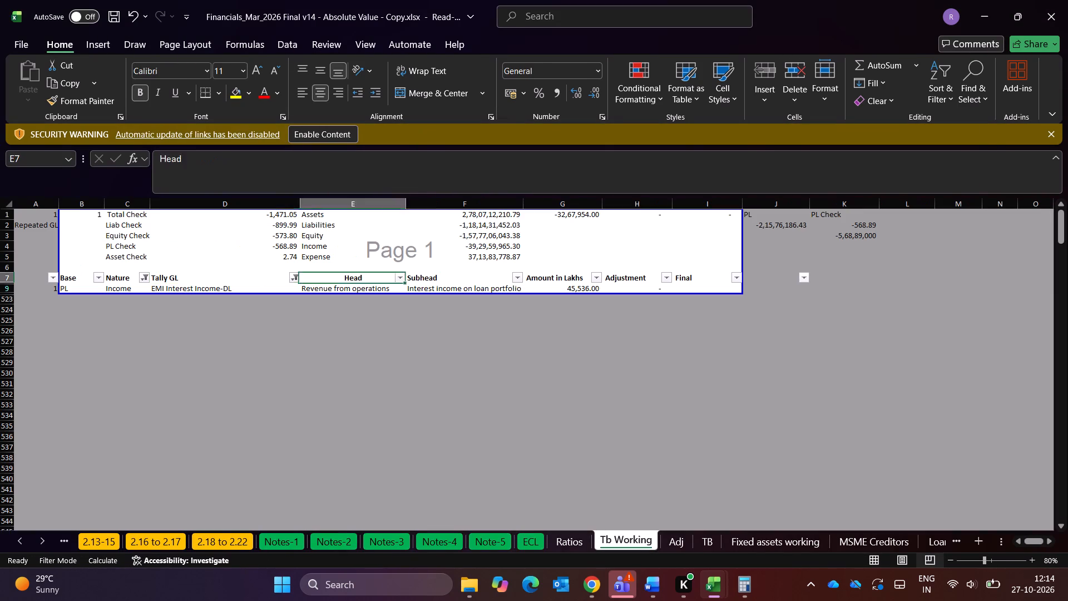
pyautogui.press('Right')
pyautogui.press('Right')
pyautogui.hotkey('alt', 'Tab')
pyautogui.hotkey('alt', 'Tab')
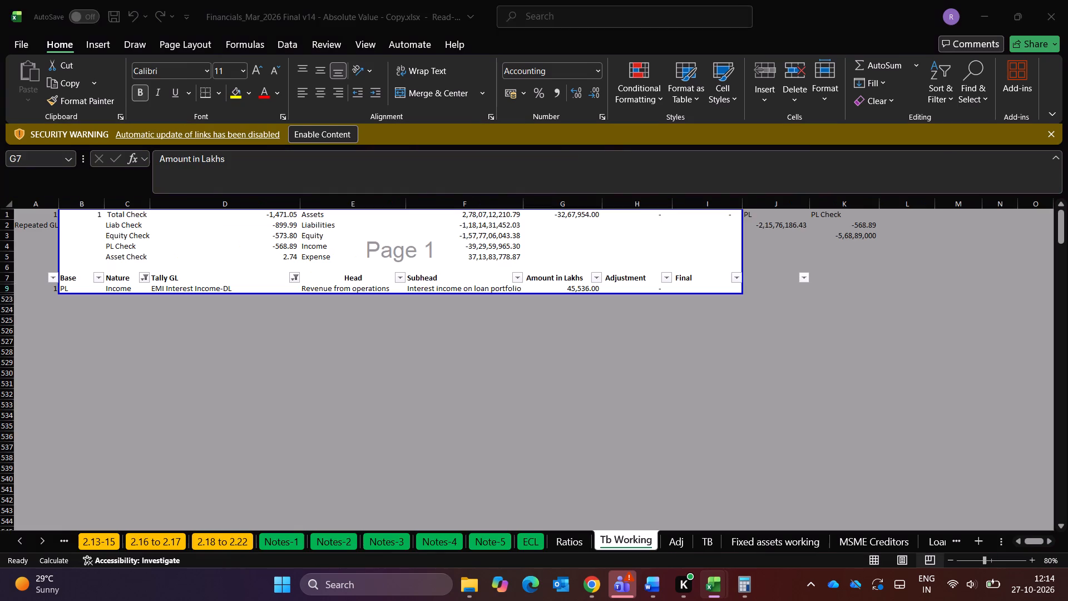
pyautogui.press('Down')
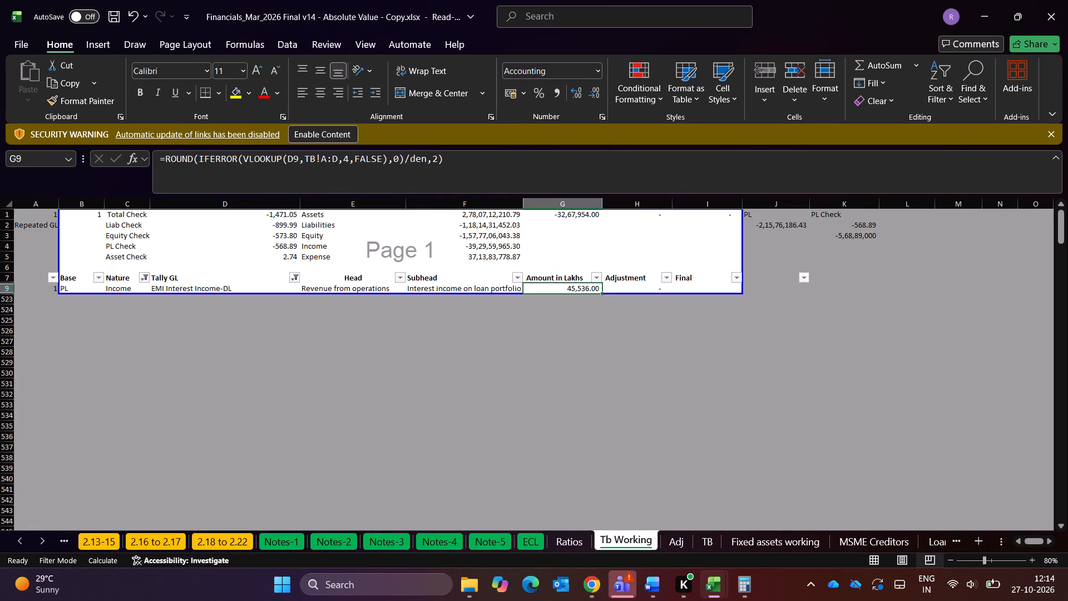
# Open the Financials workbook's TB sheet and look through the current asset ledgers for heads related to EMI interest.
pyautogui.hotkey('ctrl', 'pagedown')
pyautogui.hotkey('ctrl', 'pagedown')
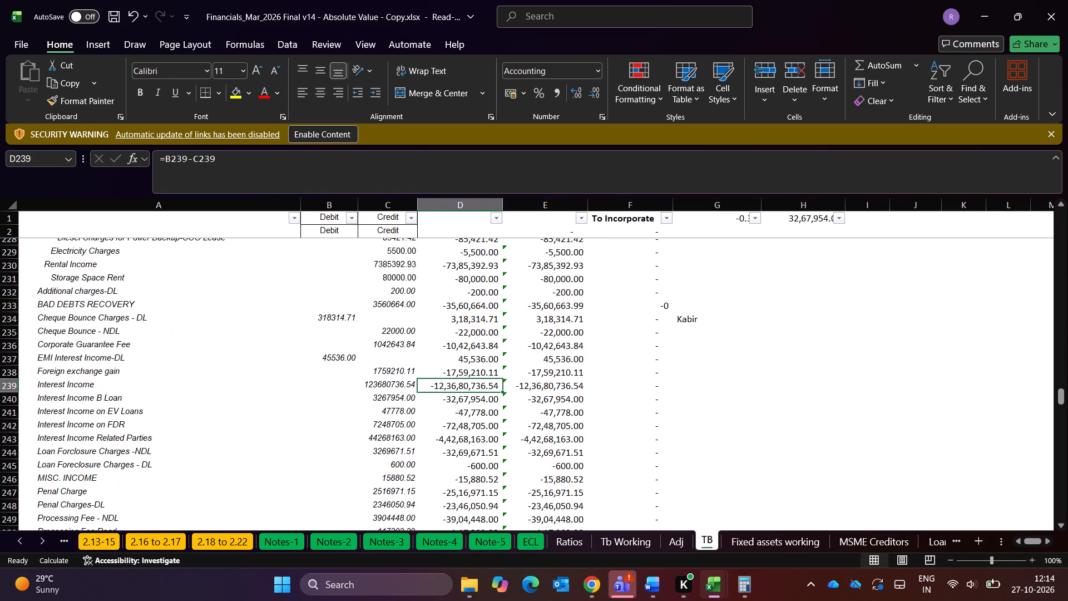
pyautogui.scroll(3, 207, 367)
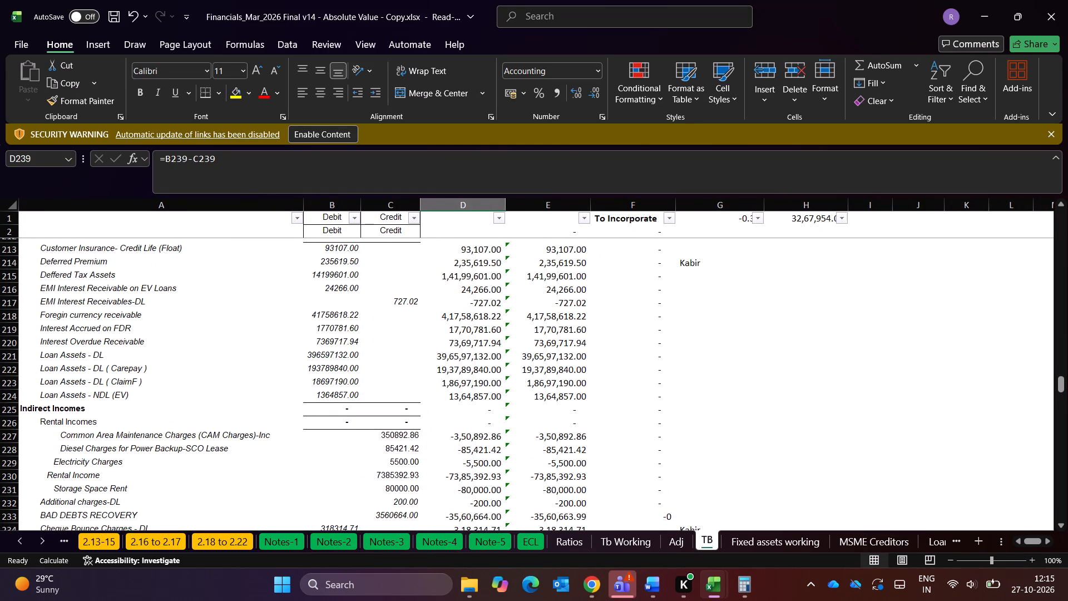
pyautogui.scroll(2, 131, 352)
pyautogui.scroll(-1, 131, 352)
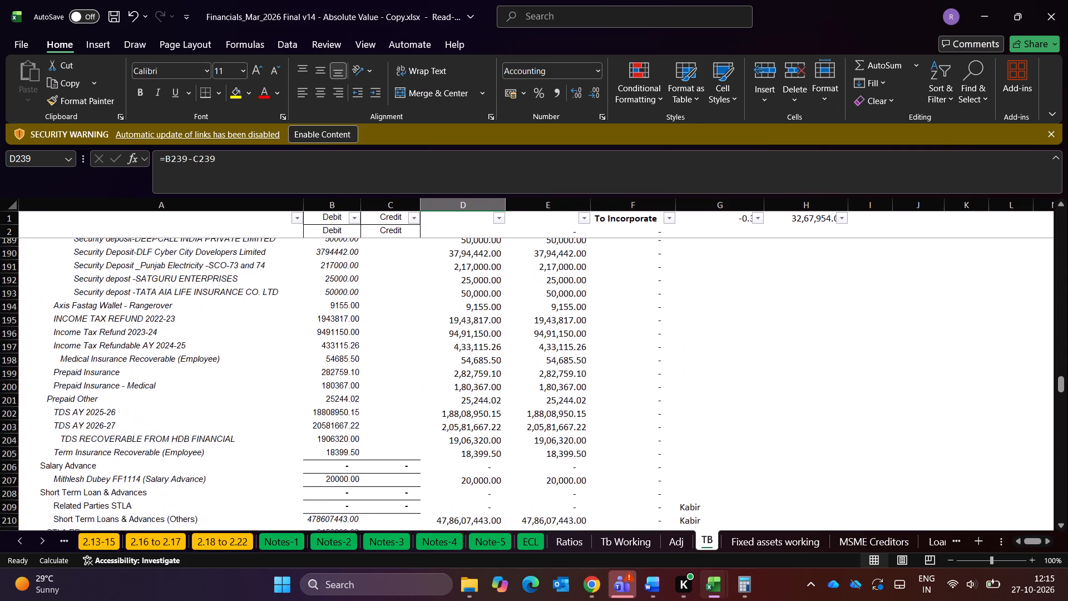
pyautogui.scroll(-1, 131, 352)
pyautogui.scroll(2, 131, 352)
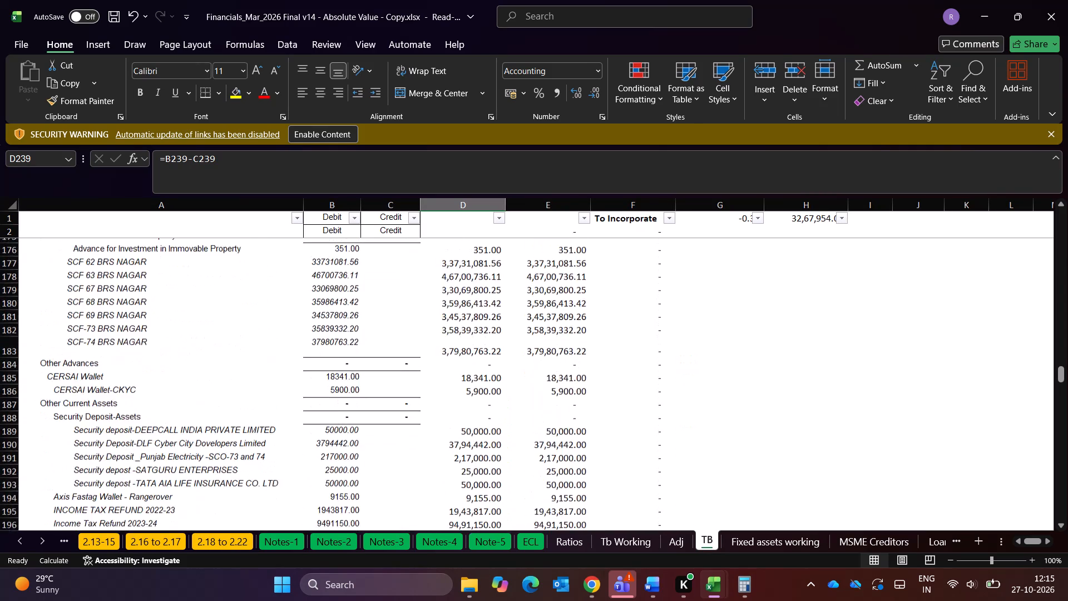
pyautogui.scroll(2, 131, 352)
pyautogui.scroll(-1, 131, 352)
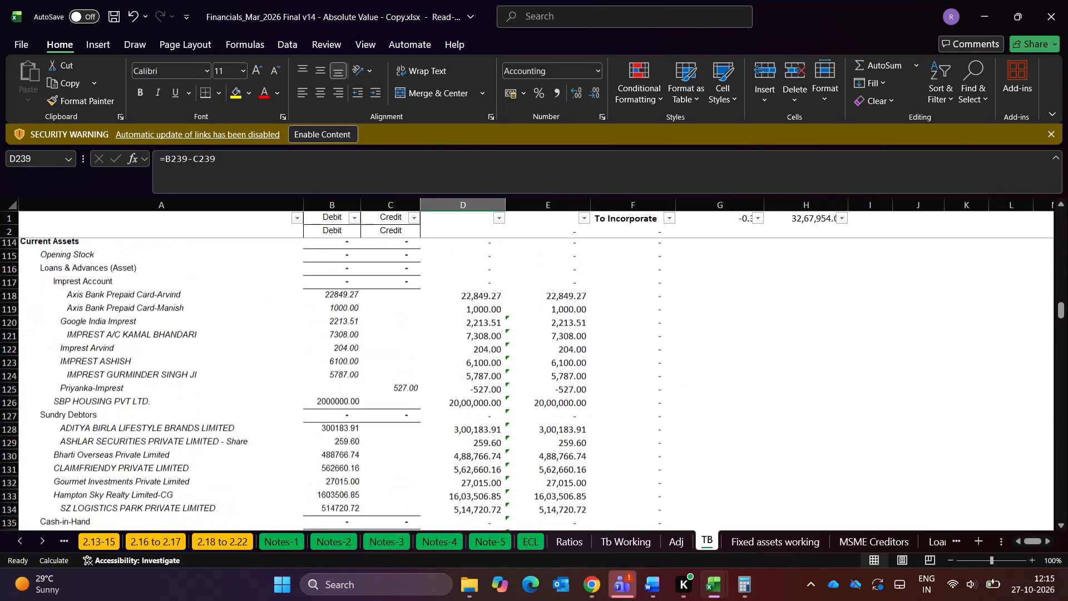
pyautogui.scroll(-3, 131, 352)
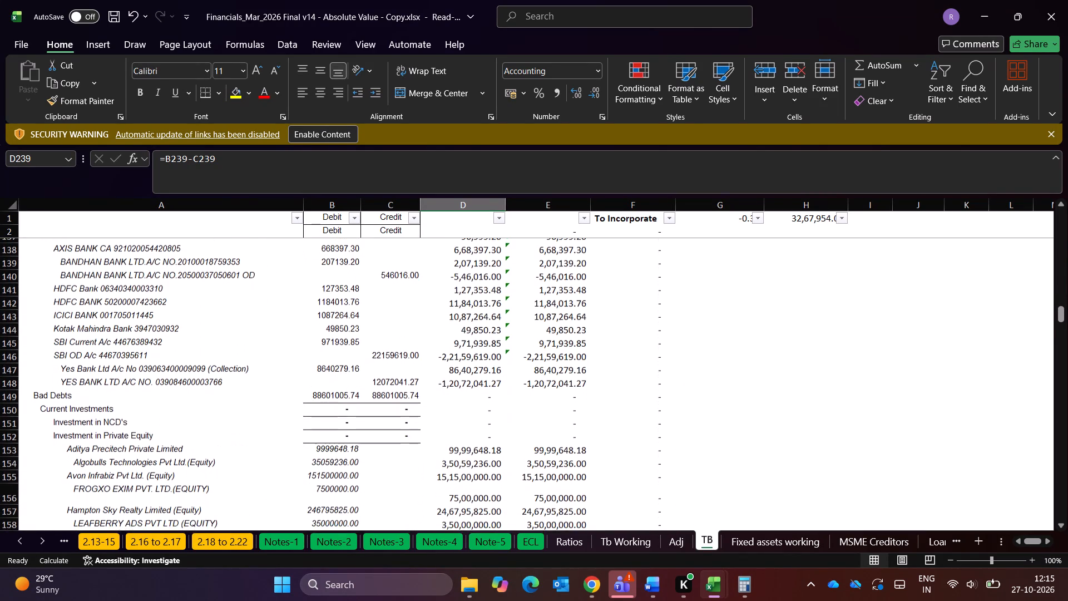
pyautogui.scroll(-1, 131, 352)
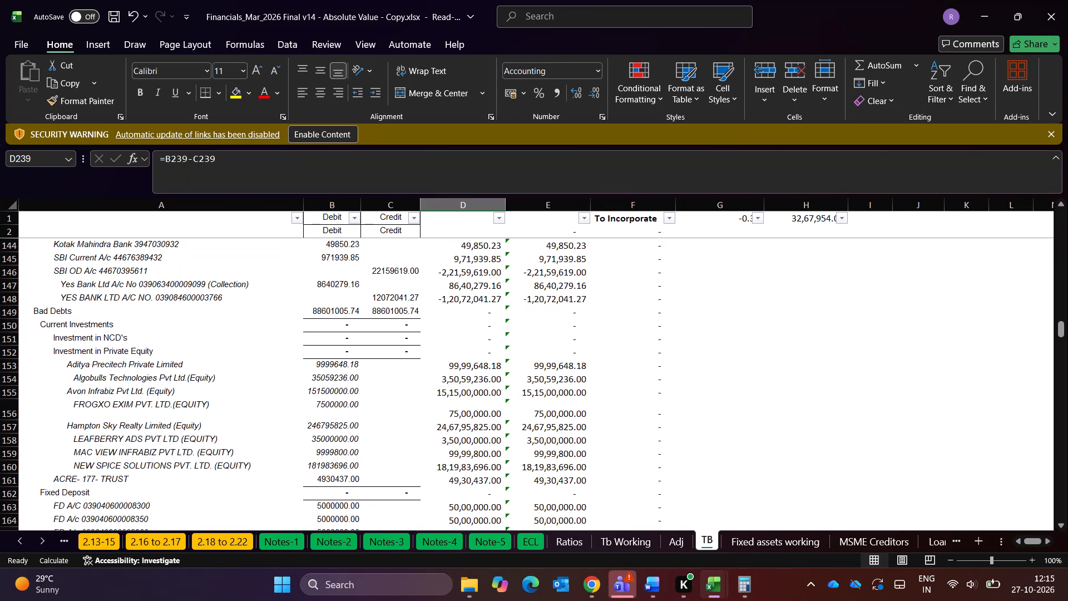
pyautogui.scroll(-2, 131, 352)
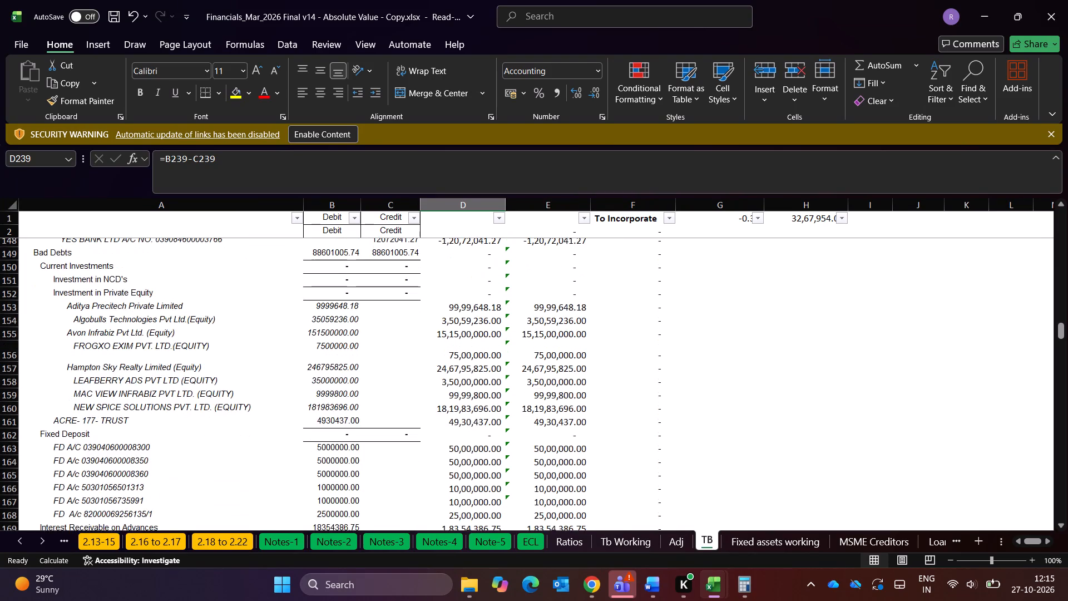
pyautogui.scroll(-2, 131, 352)
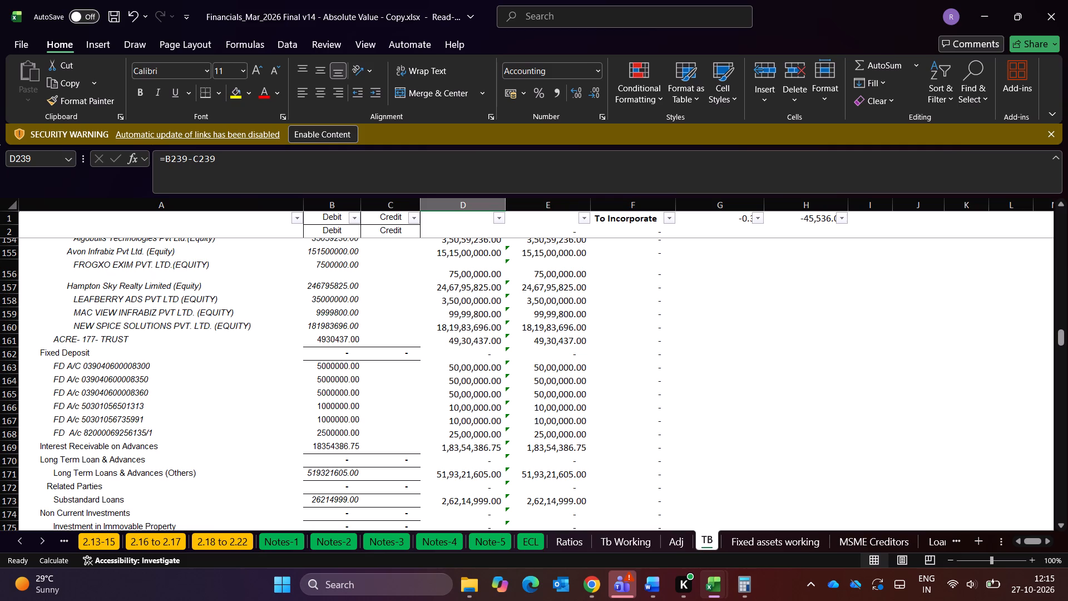
pyautogui.scroll(-3, 131, 352)
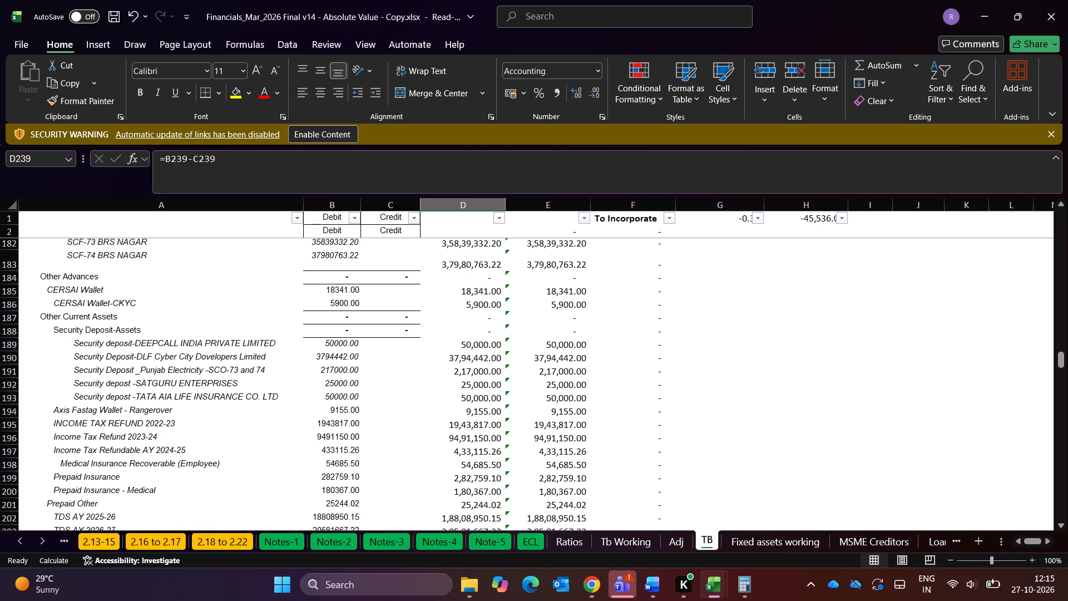
pyautogui.scroll(-2, 131, 352)
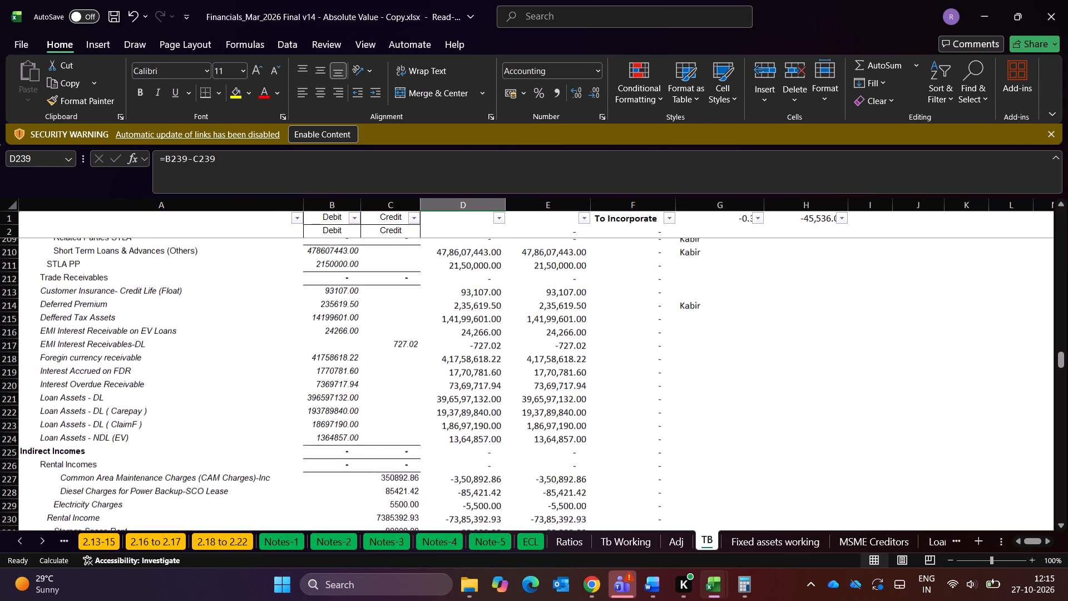
pyautogui.scroll(-1, 131, 352)
pyautogui.scroll(-1, 164, 433)
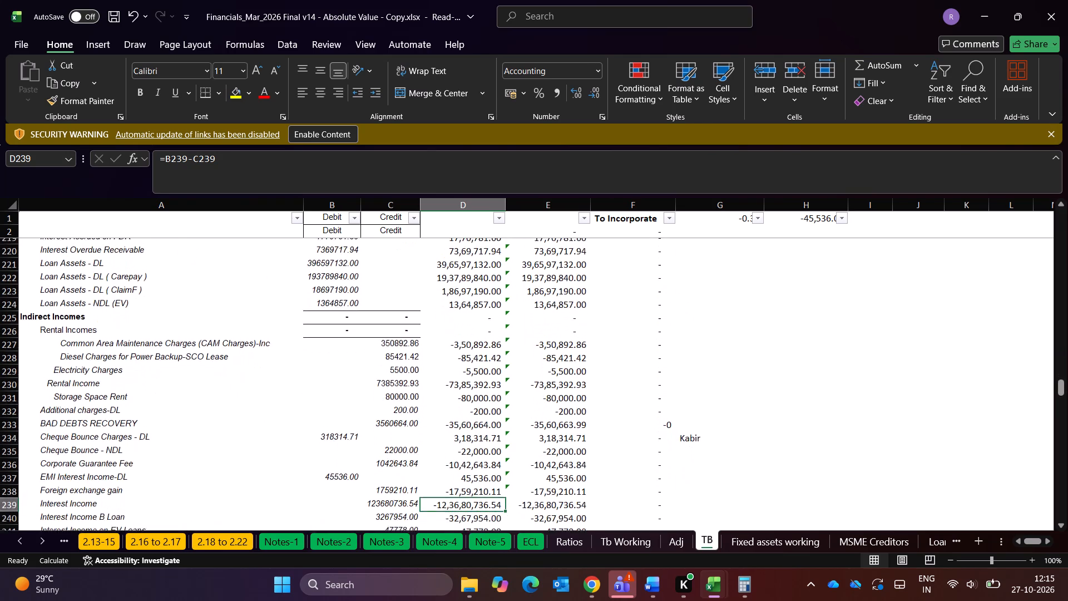
# Examine the ledgers under Indirect Incomes in TB, from Rental Incomes to Subvention Income, for EMI and other interest heads.
pyautogui.scroll(-1, 164, 433)
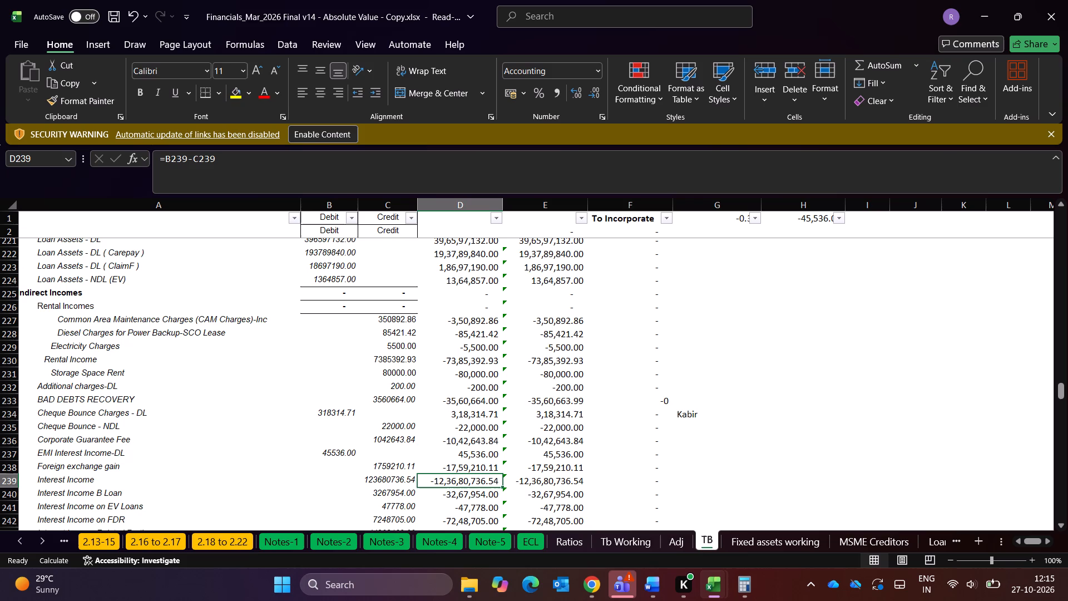
pyautogui.scroll(-1, 142, 420)
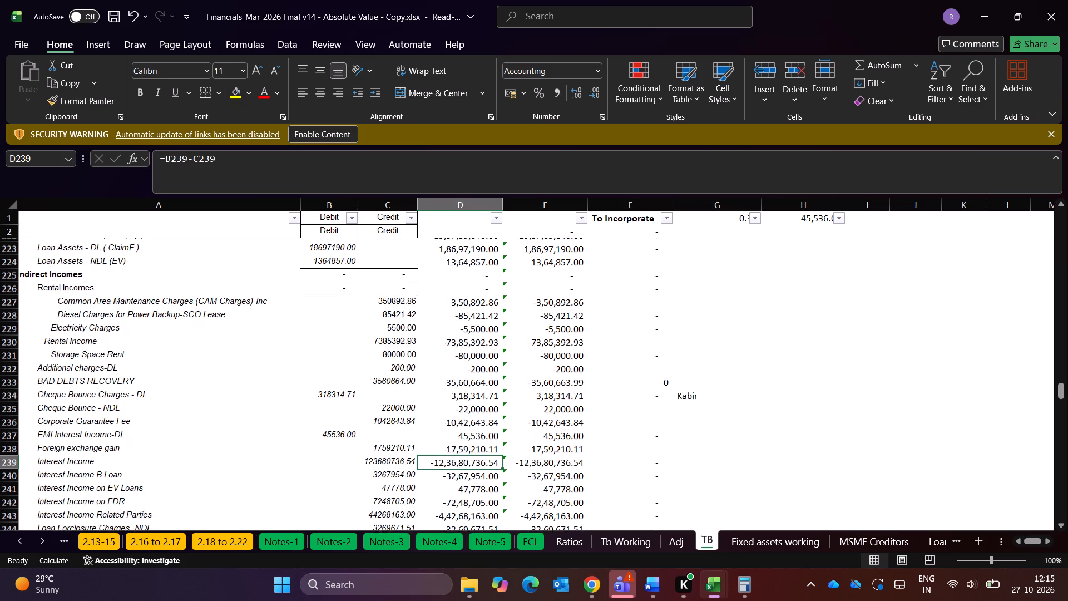
pyautogui.scroll(-2, 142, 420)
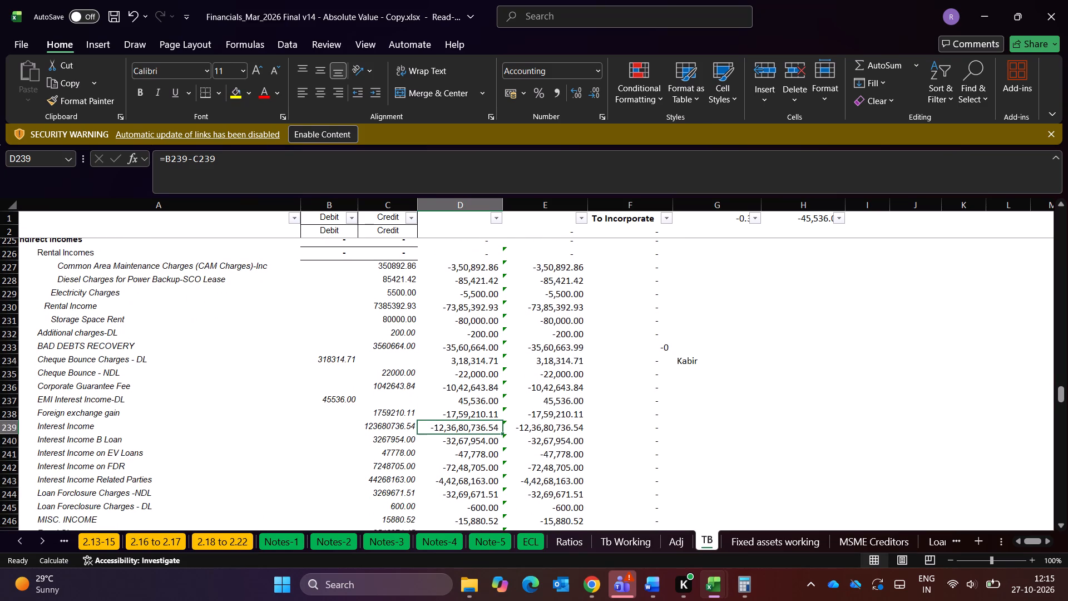
pyautogui.scroll(-2, 149, 347)
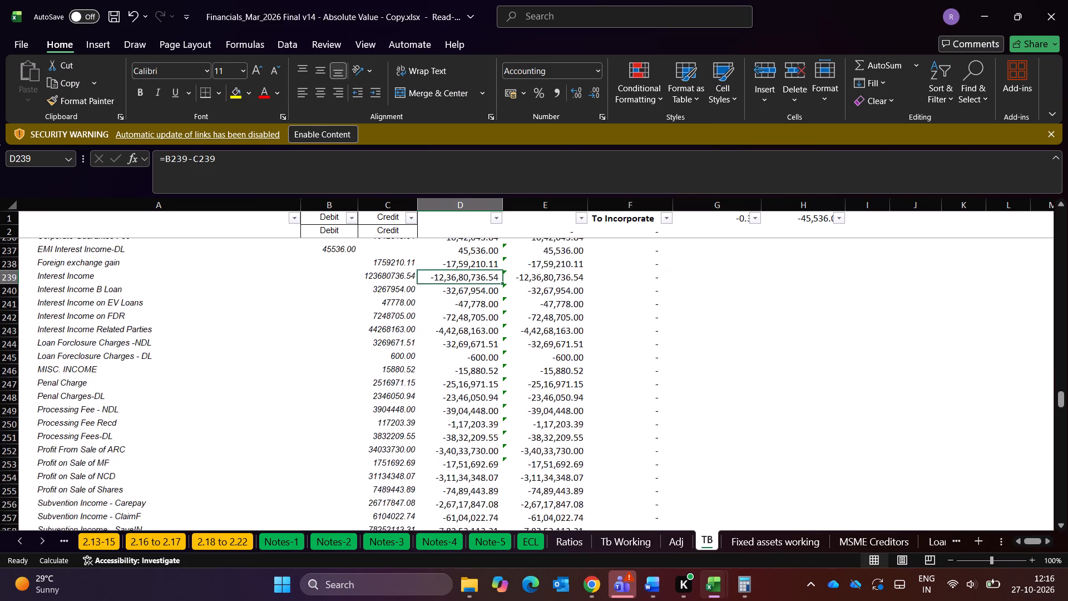
pyautogui.scroll(-2, 149, 347)
pyautogui.scroll(1, 149, 347)
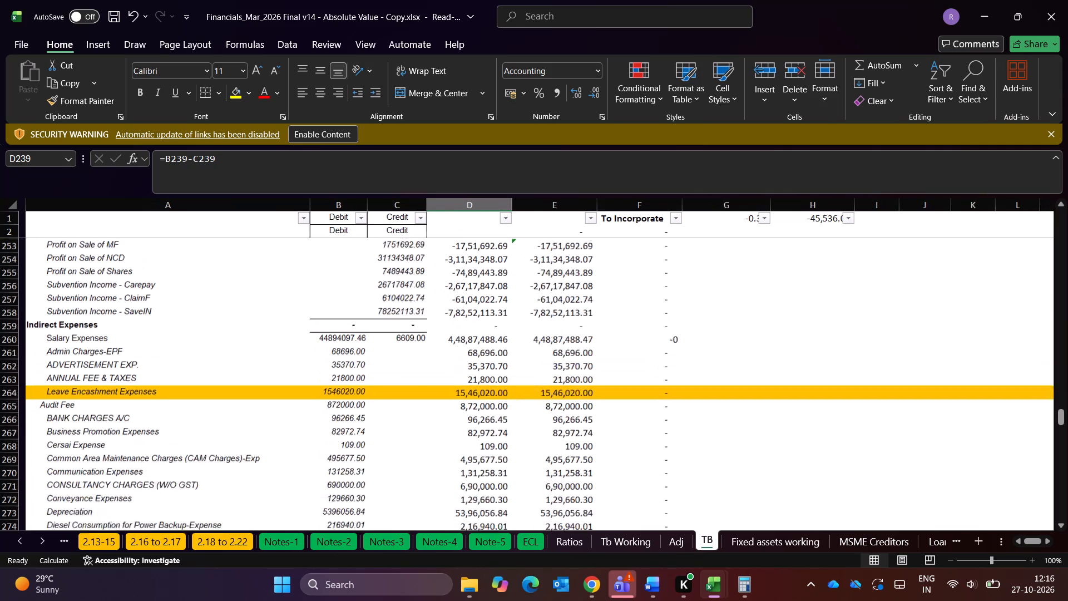
pyautogui.scroll(2, 149, 347)
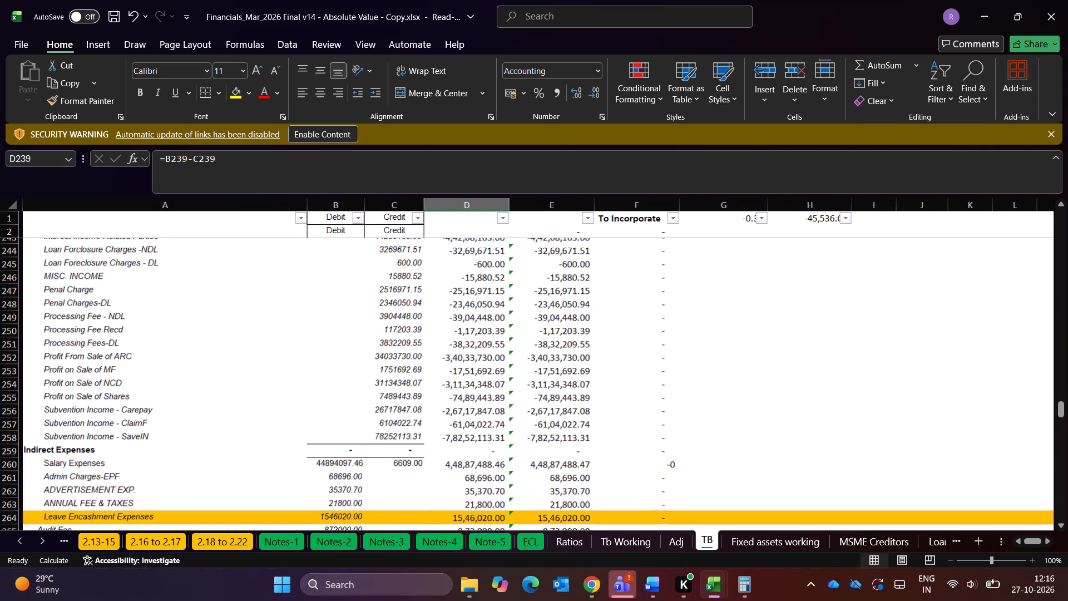
pyautogui.scroll(2, 149, 347)
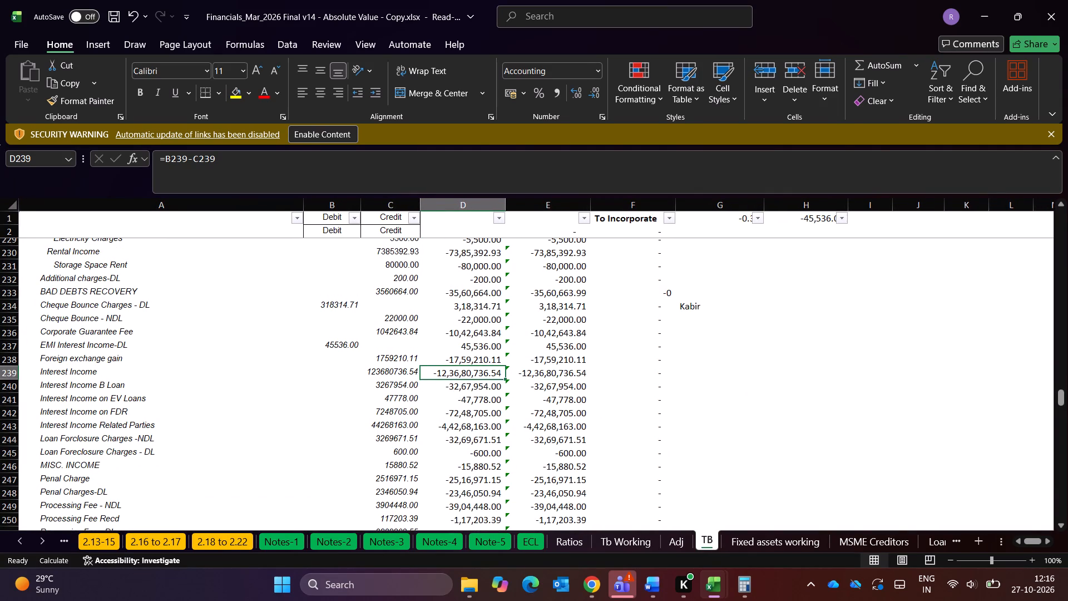
pyautogui.scroll(1, 135, 378)
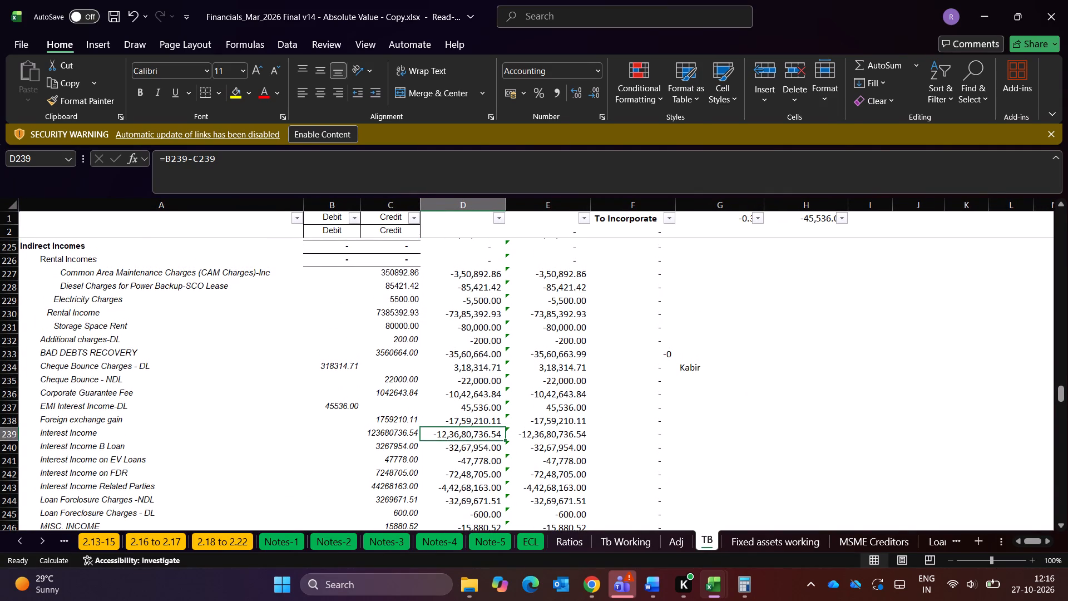
pyautogui.scroll(1, 135, 378)
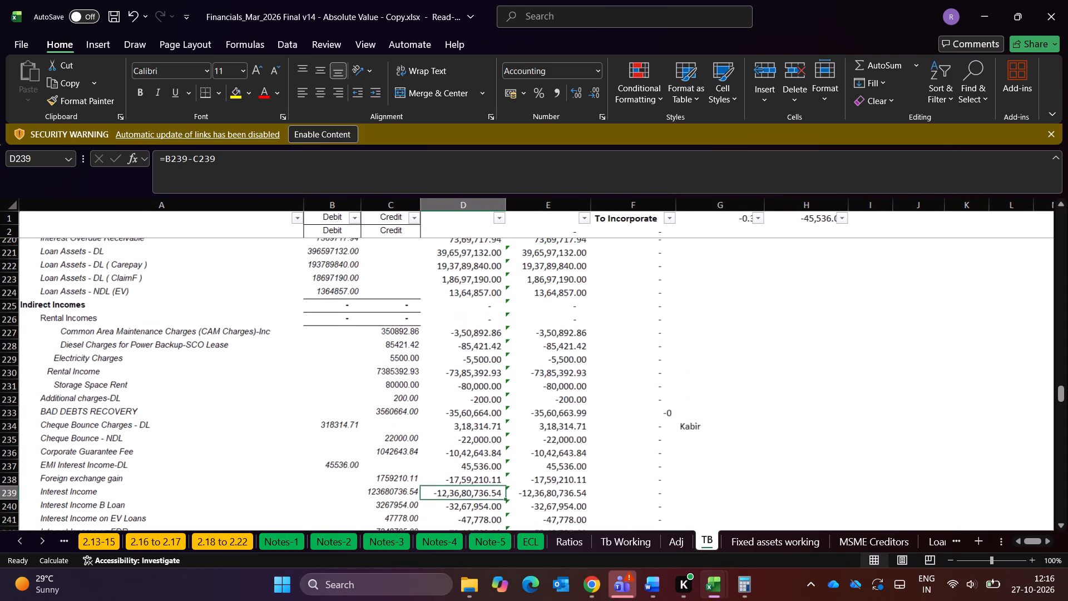
# Recheck TB's EMI interest receivable ledgers above Indirect Incomes and the interest income ledgers below it.
pyautogui.scroll(3, 135, 378)
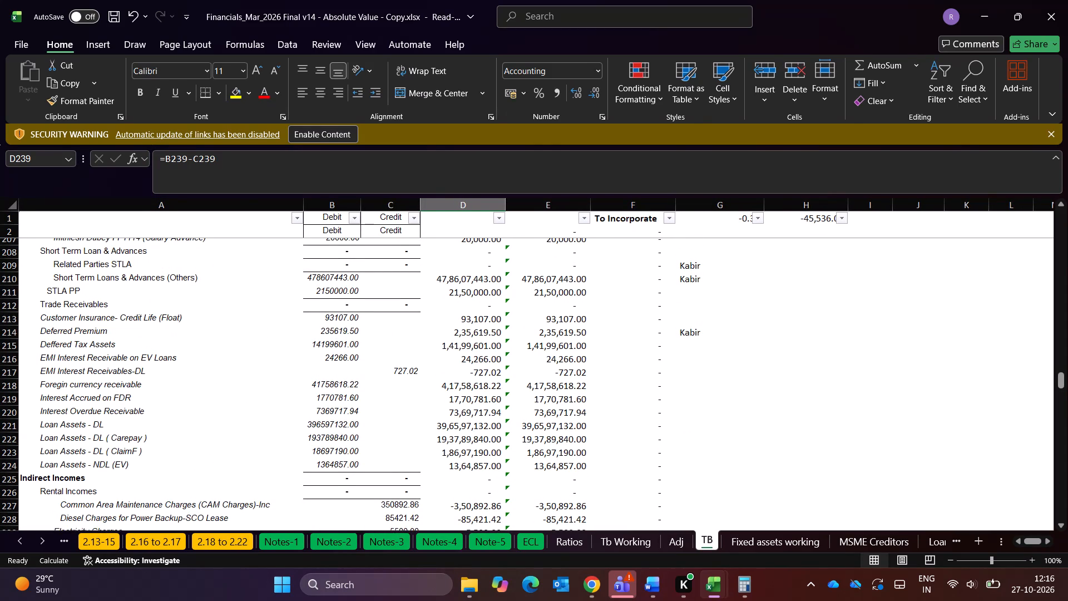
pyautogui.scroll(2, 120, 374)
pyautogui.scroll(-1, 120, 374)
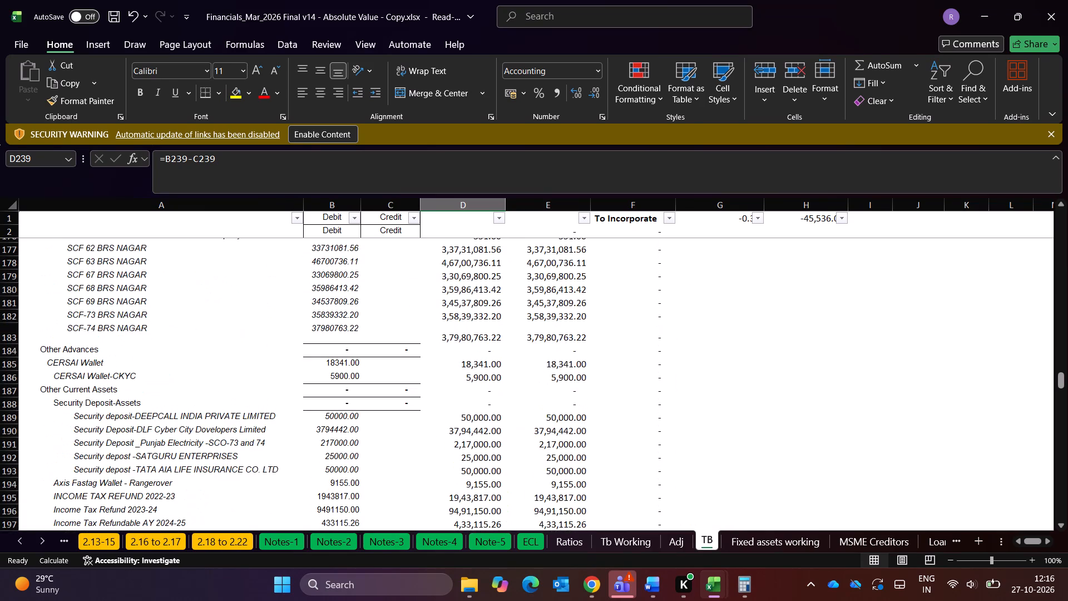
pyautogui.scroll(-1, 120, 374)
pyautogui.scroll(1, 120, 374)
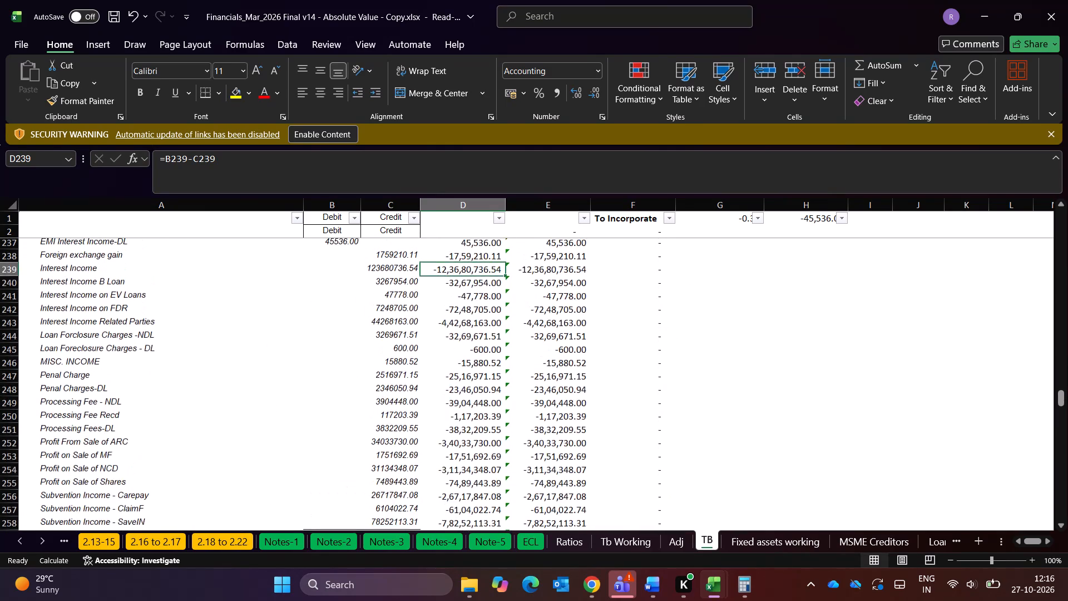
pyautogui.scroll(1, 120, 374)
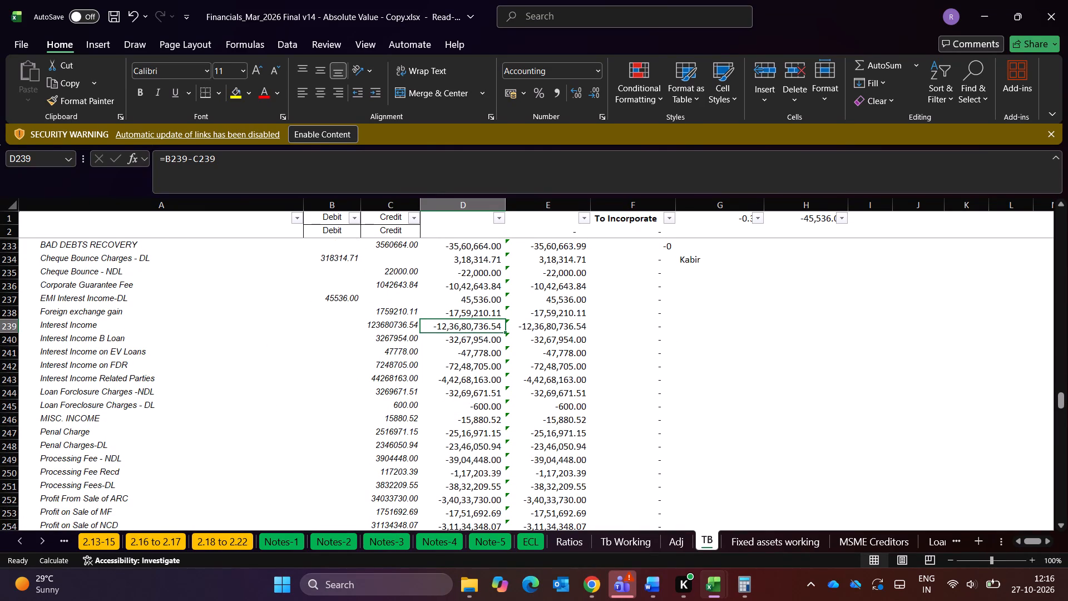
pyautogui.scroll(1, 93, 325)
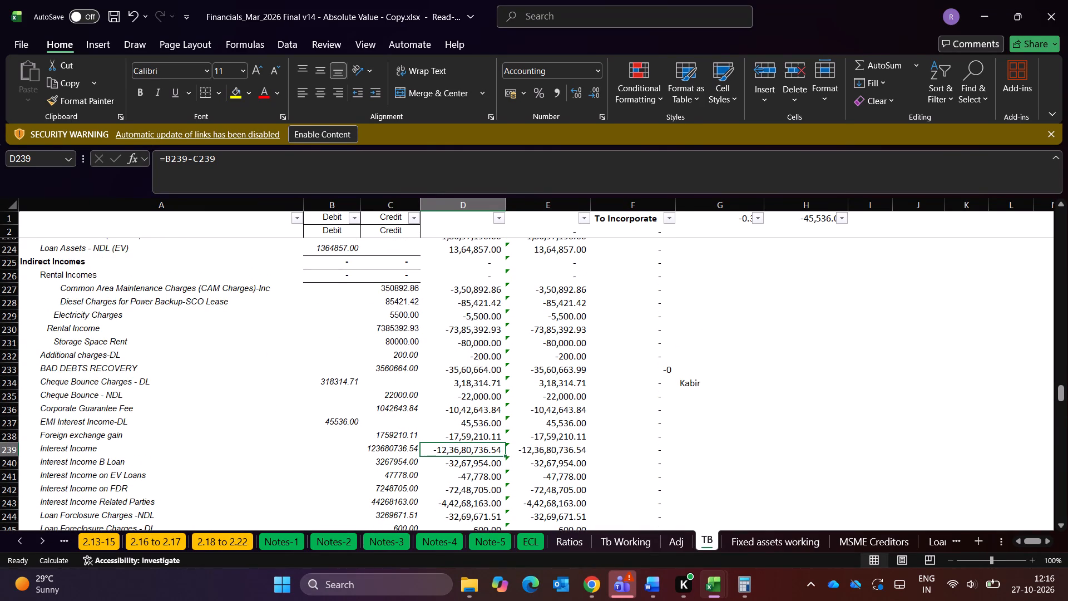
pyautogui.scroll(2, 423, 435)
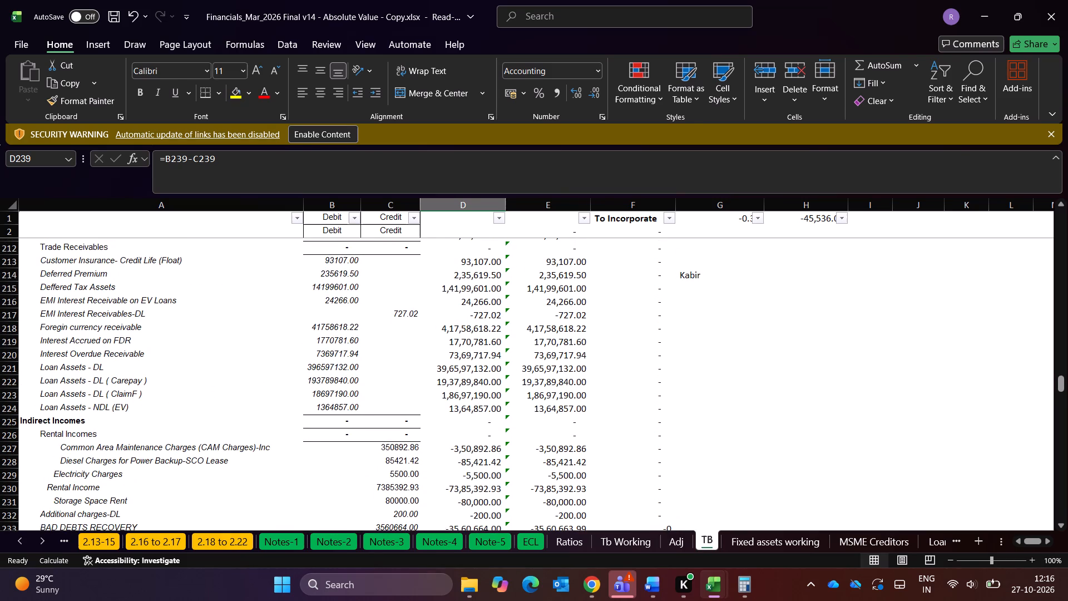
# Check the EMI interest heads in Findoc-finserv's Reco(TB-Register) against the receivable and Indirect Incomes ledgers in the Financials TB sheet.
pyautogui.hotkey('alt', 'Tab')
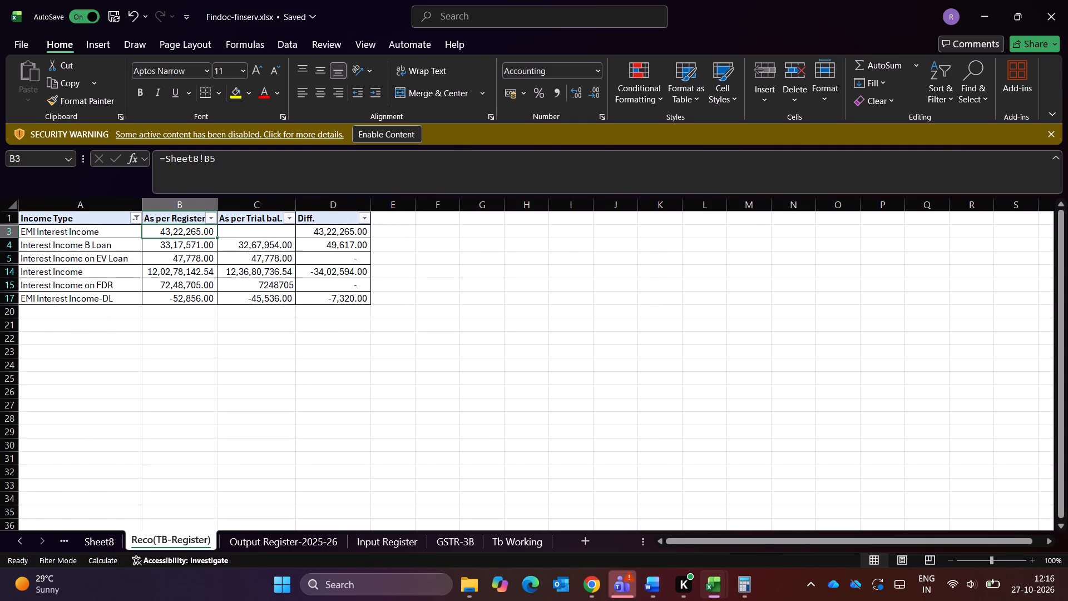
pyautogui.hotkey('alt', 'Tab')
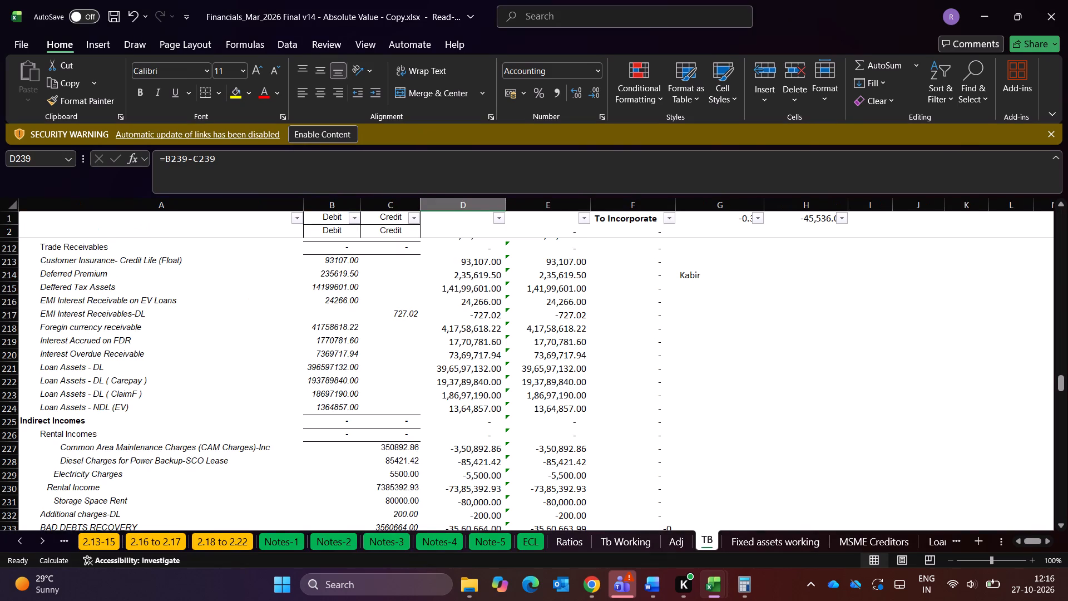
pyautogui.scroll(1, 364, 390)
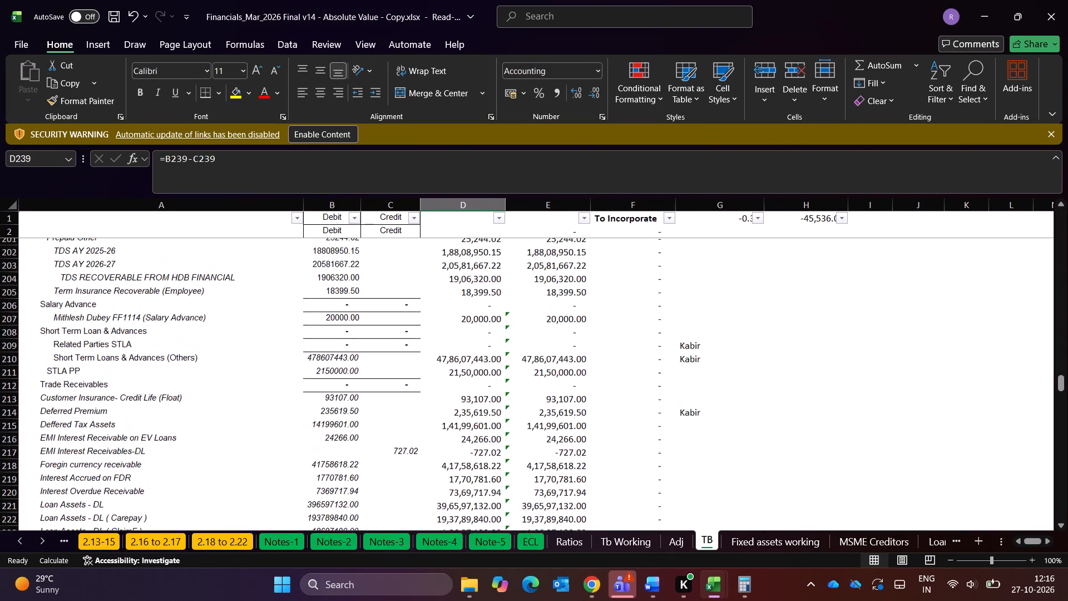
pyautogui.scroll(1, 364, 390)
pyautogui.scroll(-2, 364, 390)
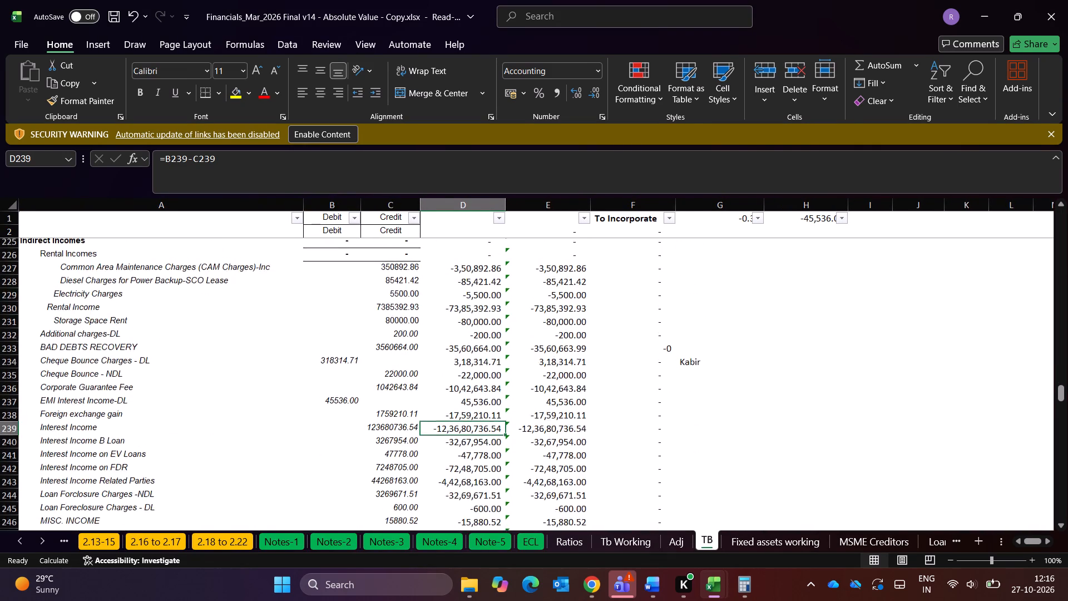
pyautogui.scroll(-2, 364, 390)
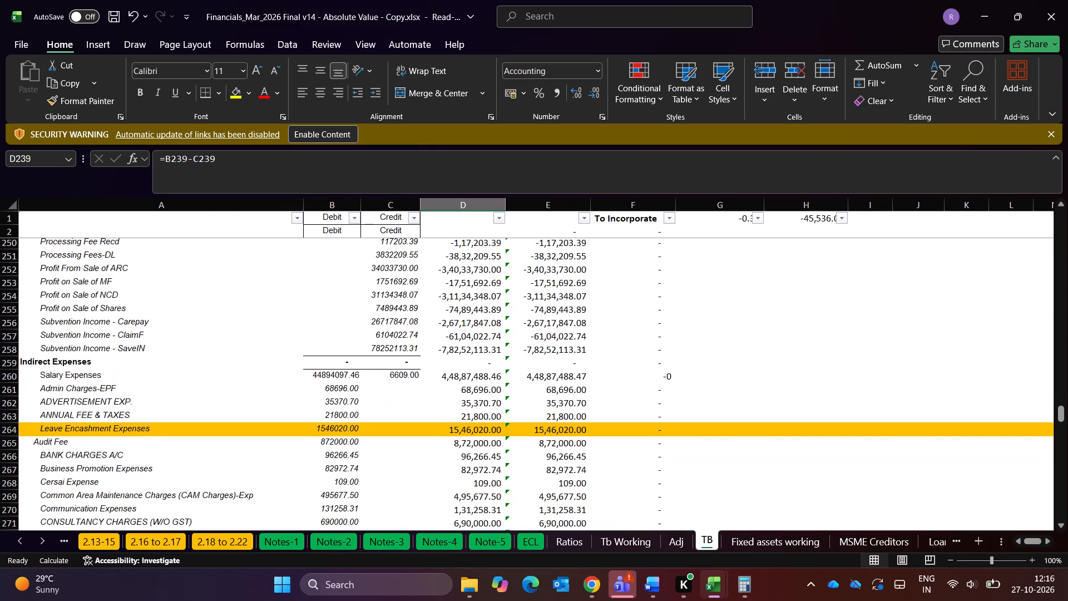
# Switch to Reco(TB-Register) in the Findoc-finserv workbook and open the filter for the Income Type column.
pyautogui.hotkey('alt', 'Tab')
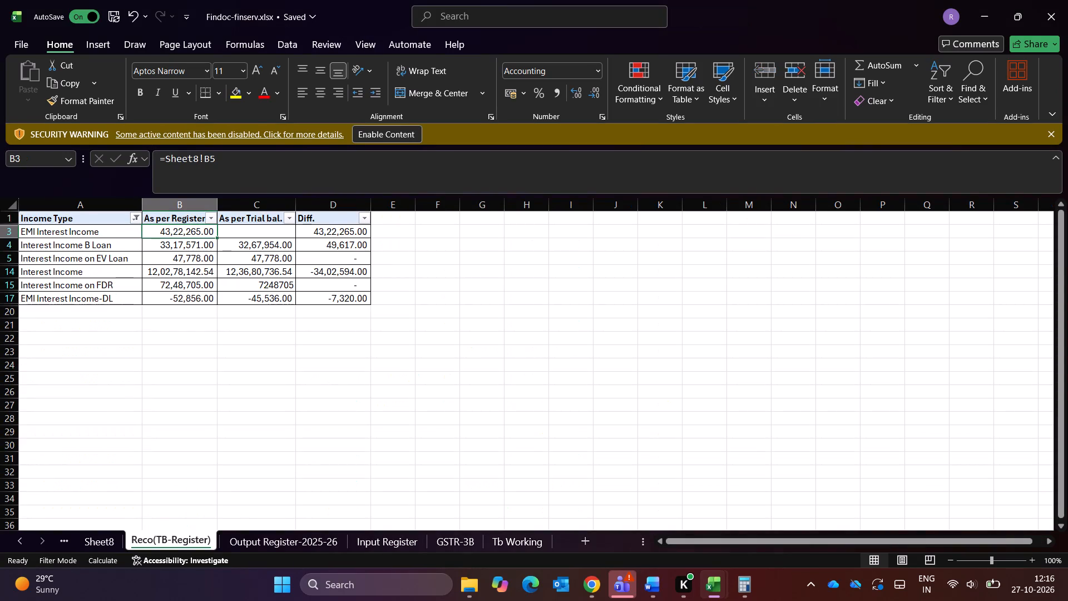
pyautogui.press('Up')
pyautogui.press('Left')
pyautogui.hotkey('alt', 'Down')
pyautogui.hotkey('alt', 'Down')
pyautogui.hotkey('alt', 'Down')
pyautogui.hotkey('alt', 'Down')
pyautogui.hotkey('alt', 'Down')
pyautogui.hotkey('alt', 'Down')
pyautogui.hotkey('alt', 'Down')
pyautogui.hotkey('alt', 'Down')
pyautogui.hotkey('alt', 'Down')
pyautogui.press('Down')
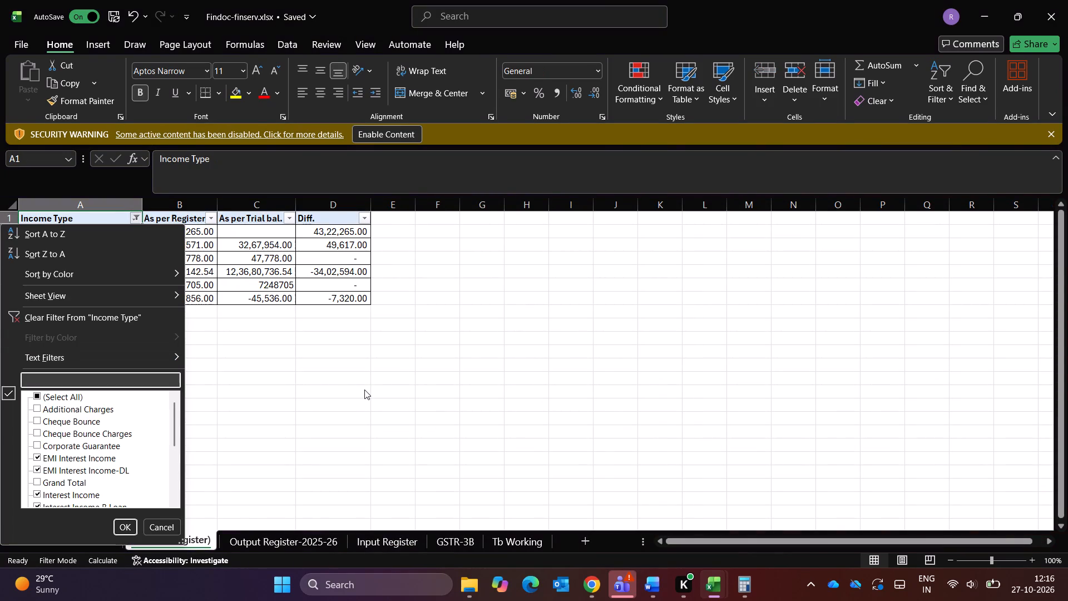
# Reset the Income Type filter to Select All so every income head in the reconciliation is listed.
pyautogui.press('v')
pyautogui.press('Return')
pyautogui.hotkey('alt', 'Down')
pyautogui.hotkey('alt', 'Down')
pyautogui.hotkey('alt', 'Down')
pyautogui.hotkey('alt', 'Down')
pyautogui.hotkey('alt', 'Down')
pyautogui.hotkey('alt', 'Down')
pyautogui.hotkey('alt', 'Down')
pyautogui.hotkey('alt', 'Down')
pyautogui.hotkey('alt', 'Down')
pyautogui.hotkey('alt', 'Down')
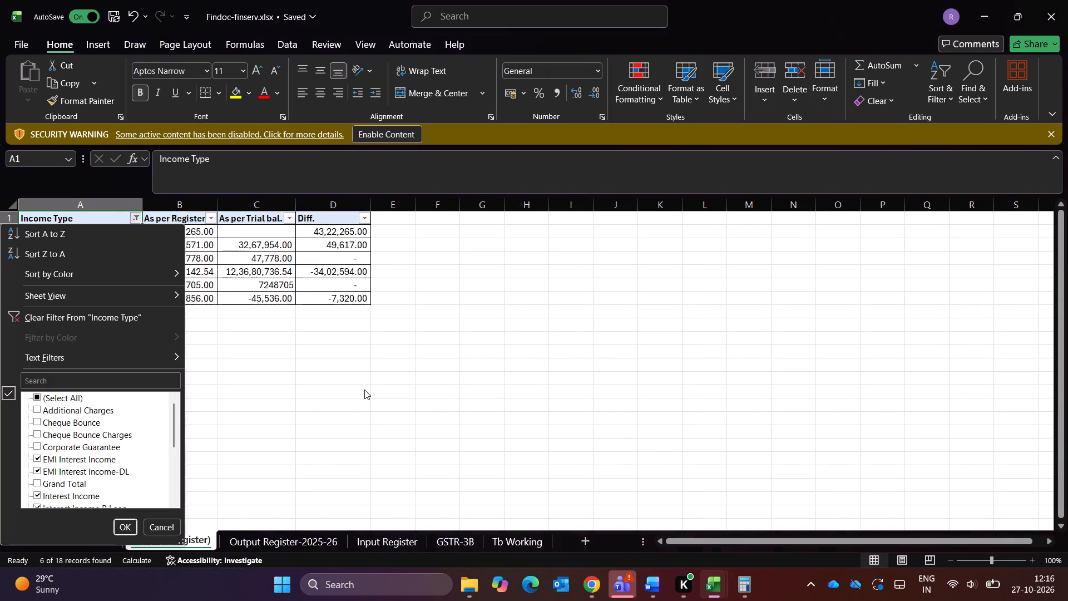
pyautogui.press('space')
pyautogui.press('Return')
# Look over the As per Trial bal. figures for the full list of income types in Reco(TB-Register).
pyautogui.press('Right')
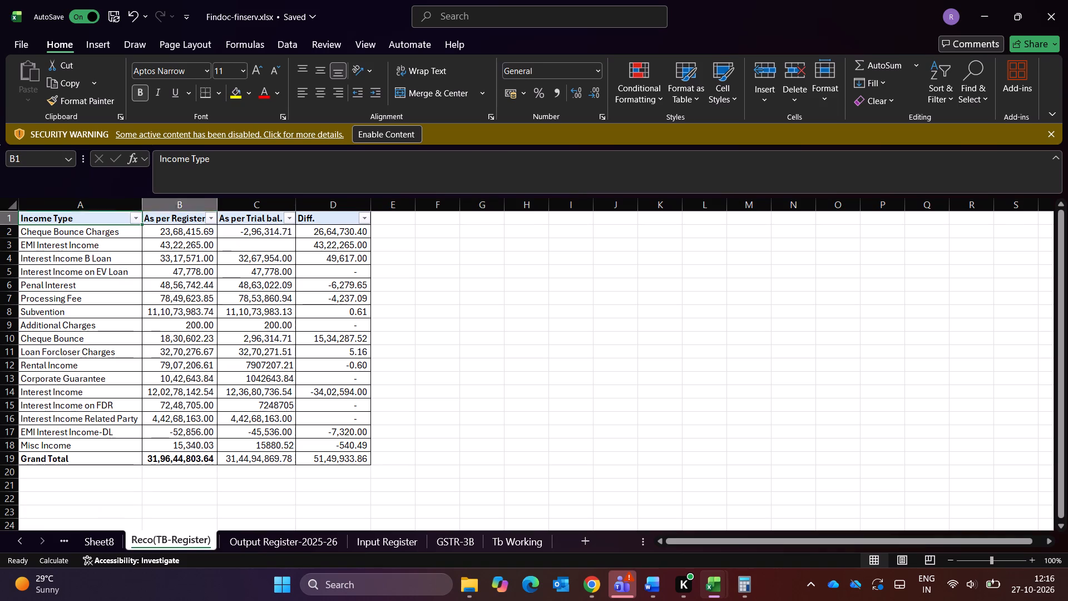
pyautogui.press('Right')
pyautogui.press('Down')
pyautogui.press('Down')
pyautogui.press('Down')
pyautogui.press('Down')
pyautogui.hotkey('ctrl', 'Down')
pyautogui.hotkey('ctrl', 'Down')
pyautogui.hotkey('ctrl', 'Up')
pyautogui.hotkey('ctrl', 'Up')
pyautogui.hotkey('ctrl', 'Up')
pyautogui.hotkey('ctrl', 'Up')
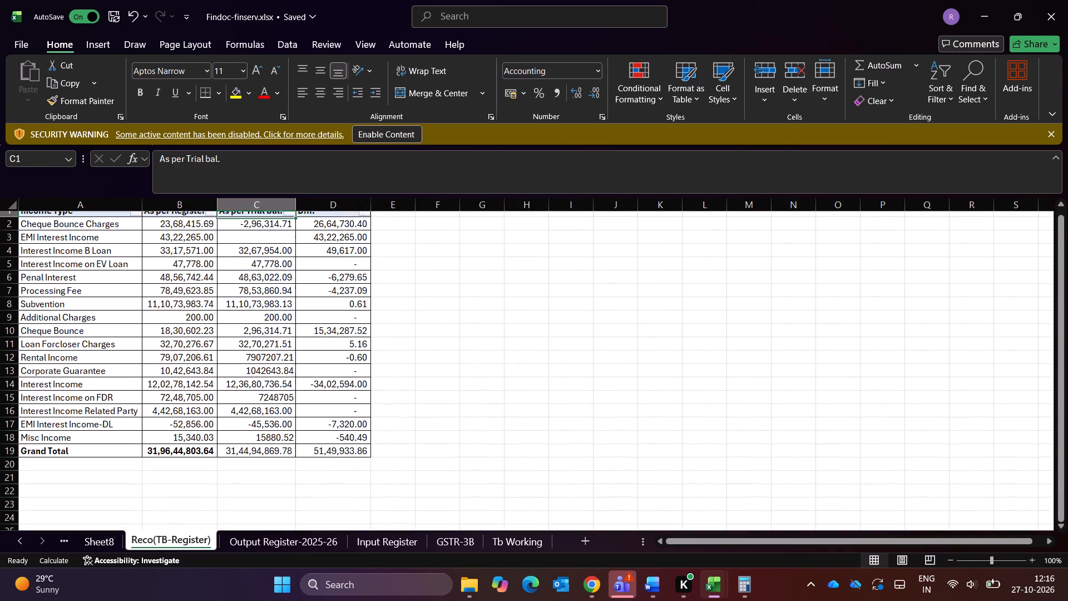
pyautogui.hotkey('ctrl', 'Up')
pyautogui.hotkey('ctrl', 'Up')
pyautogui.hotkey('ctrl', 'Left')
pyautogui.hotkey('ctrl', 'Left')
# Save the Findoc-finserv workbook.
pyautogui.hotkey('ctrl', 's')
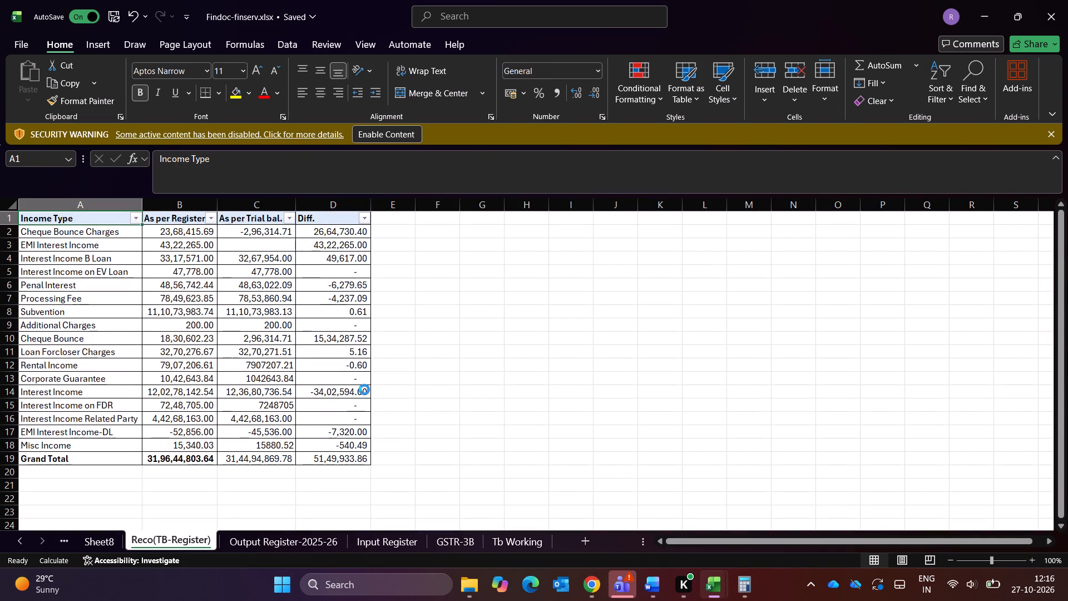
# Switch to the Chrome window showing the NBFC ITC availability provision chat in Claude.
pyautogui.hotkey('alt', 'Tab')
pyautogui.hotkey('alt', 'Right')
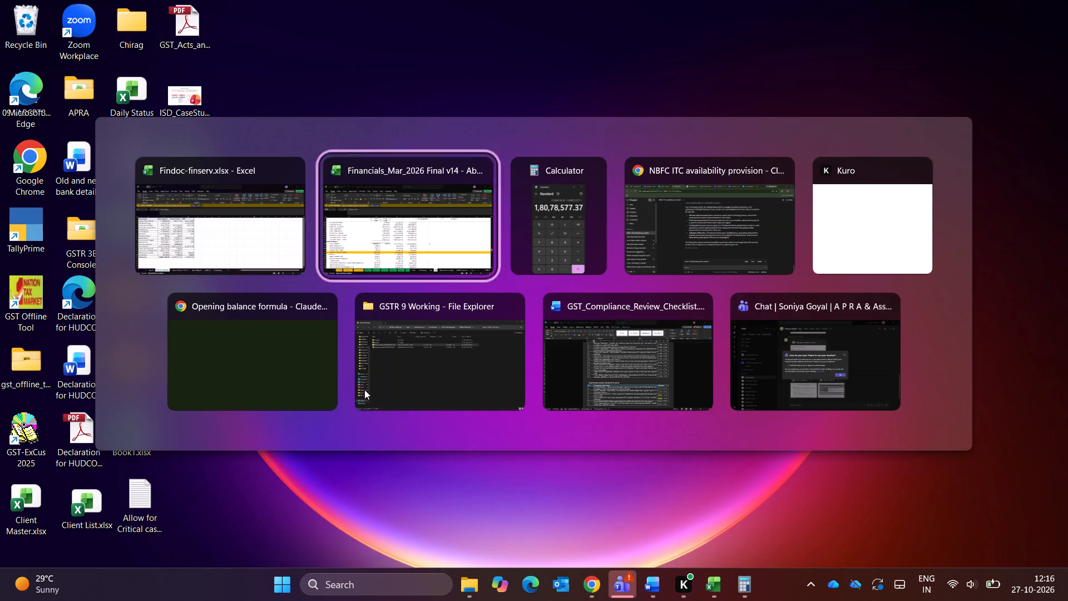
pyautogui.hotkey('alt', 'Down')
pyautogui.hotkey('alt', 'Right')
pyautogui.hotkey('alt', 'Up')
pyautogui.hotkey('alt', 'Right')
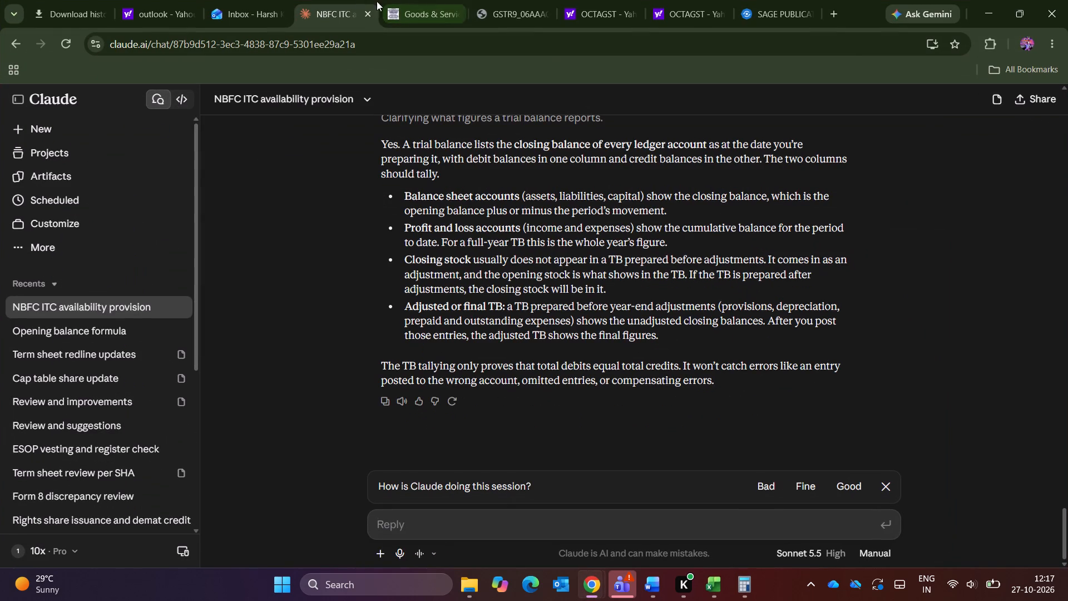
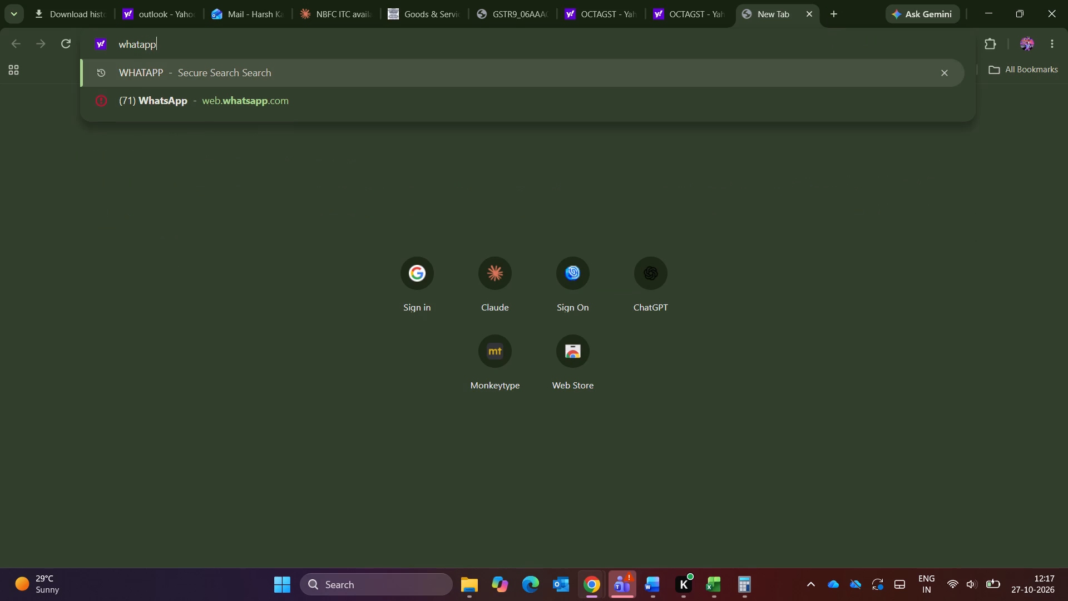
# Search the web for "whatapp web" in Chrome and open the WhatsApp Web search result.
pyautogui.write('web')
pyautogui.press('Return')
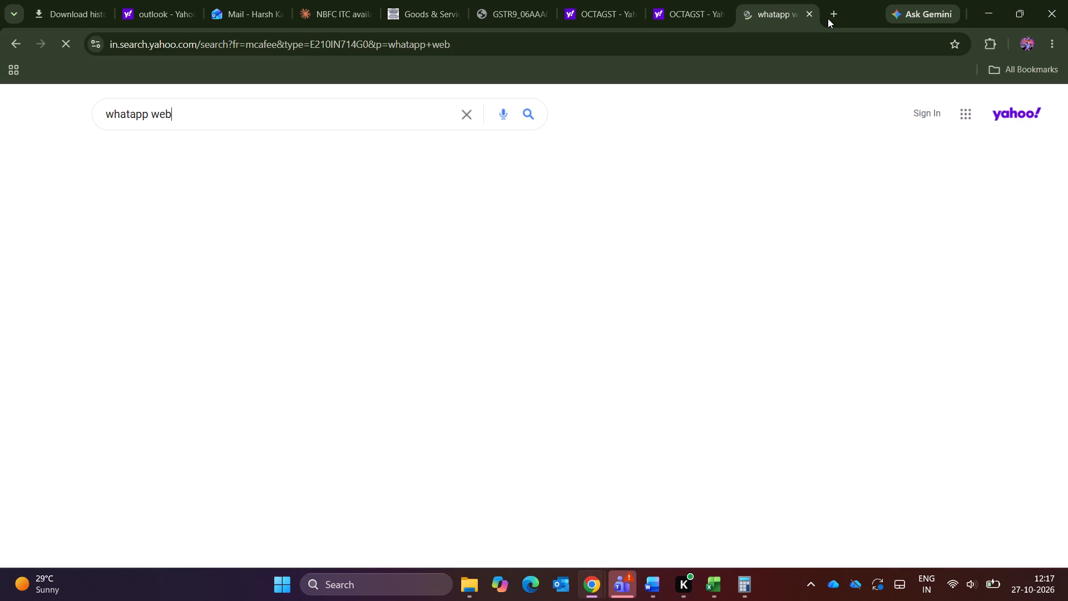
pyautogui.click(169, 263)
pyautogui.click(169, 263)
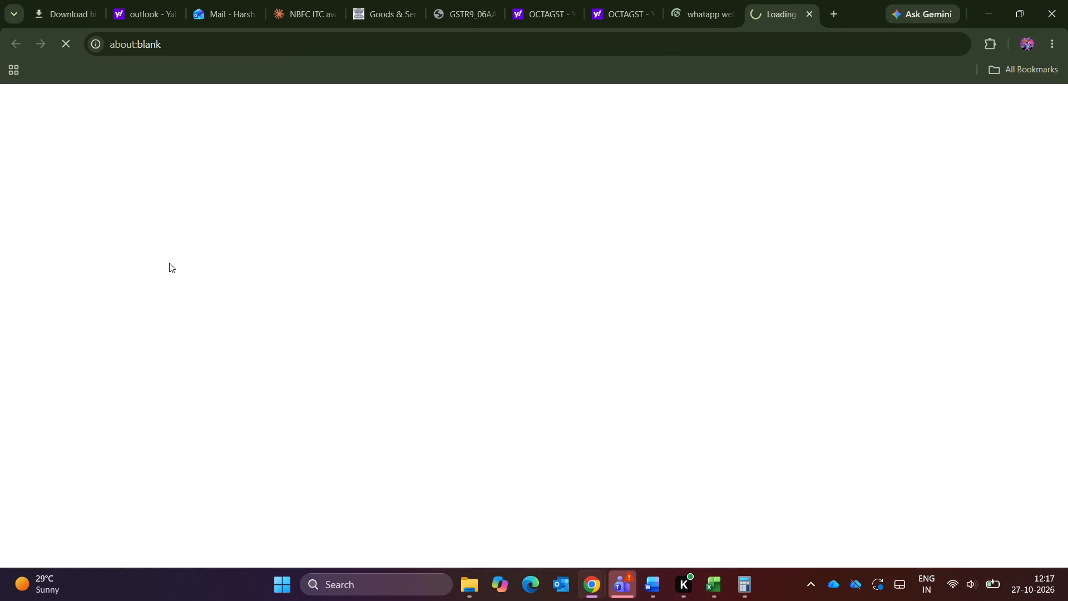